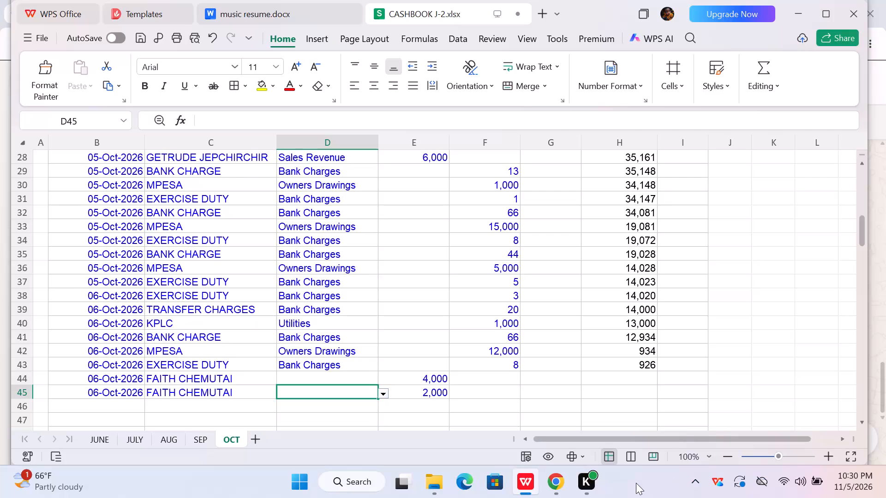
Enter the category "Sales Revenue" in cells D44 and D45 for the two 06-Oct-2026 receipts.
left_click(320, 377)
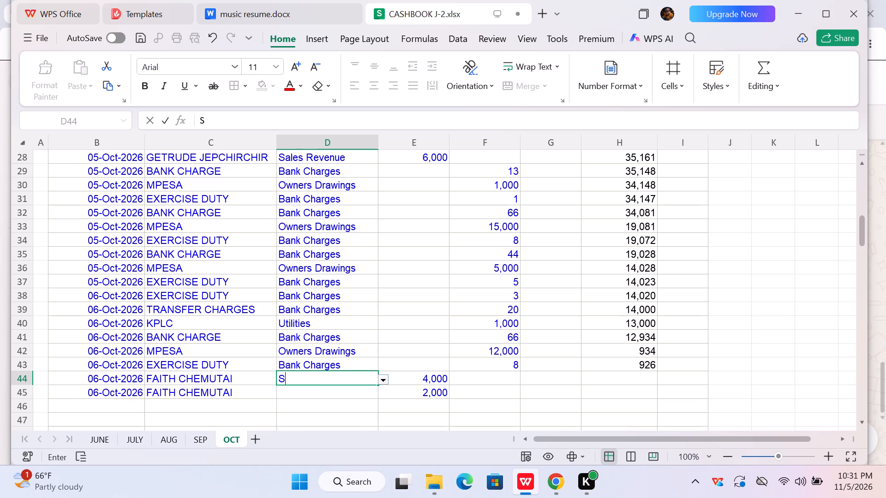
type("ales")
key("space")
type("ev")
type("enu")
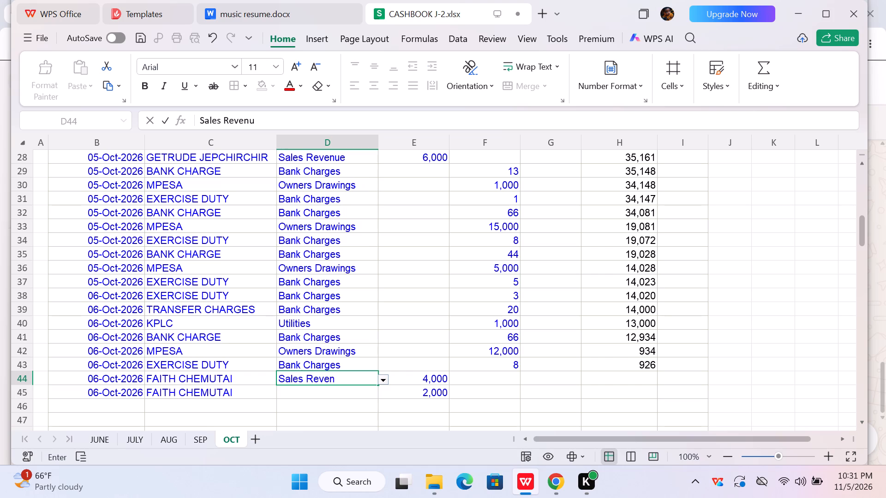
key("e")
key("Down")
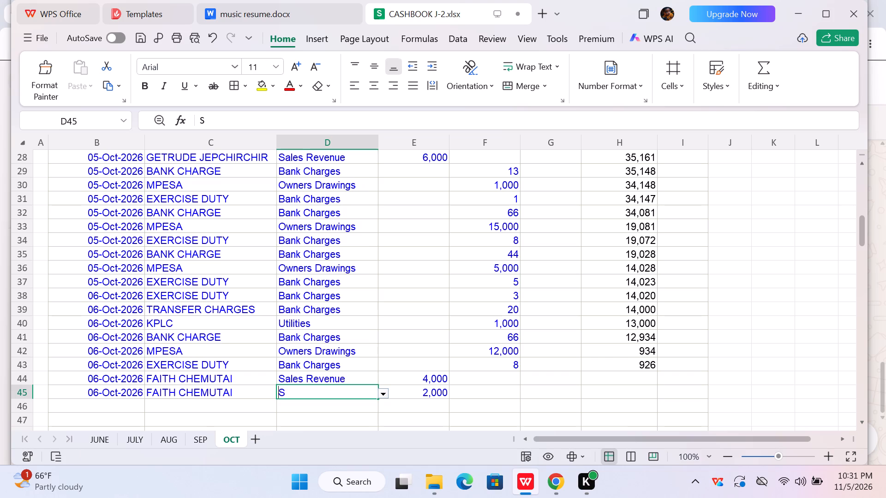
key("r")
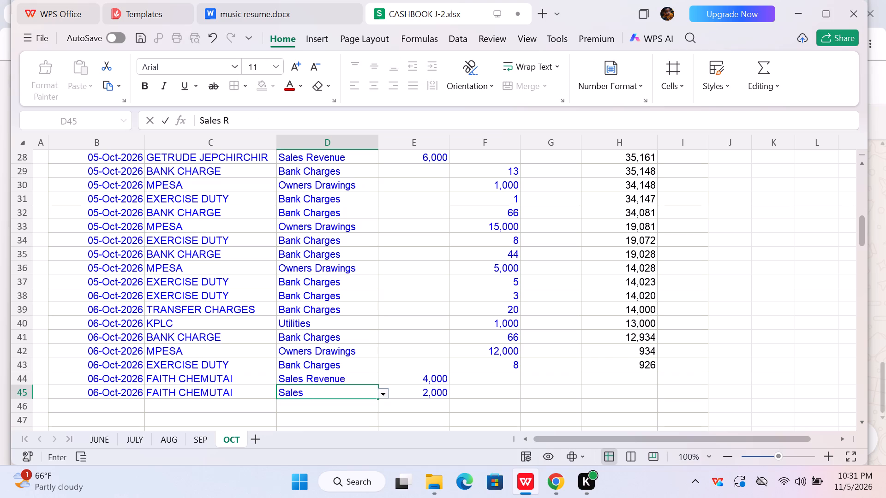
type("evenue")
key("Down")
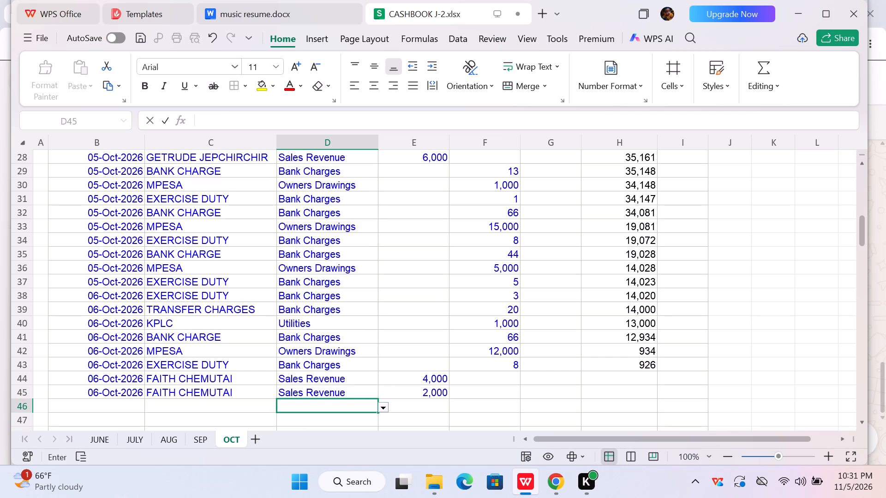
Fill the running balance formula from H43 down through H45.
left_click_drag(642, 366, 647, 368)
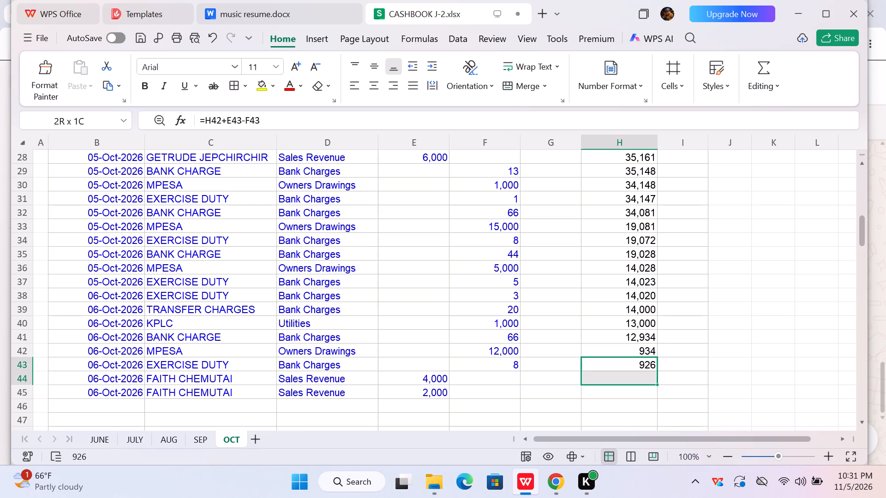
left_click_drag(658, 371, 658, 397)
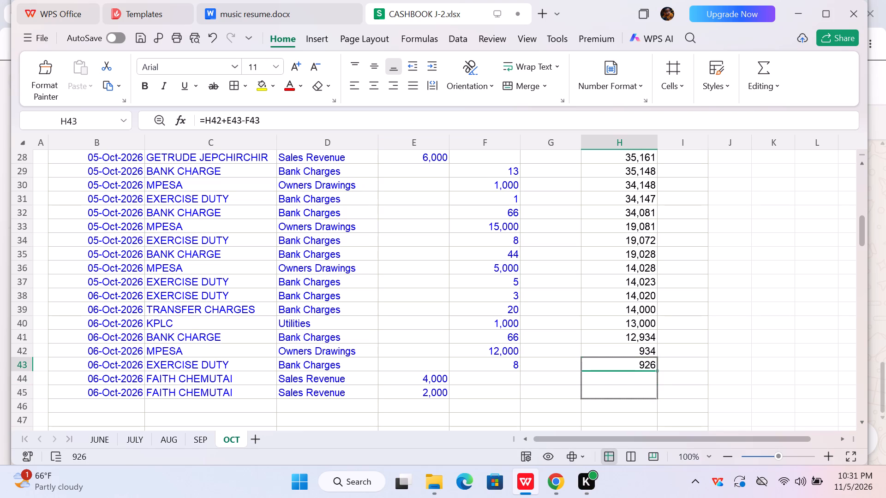
left_click_drag(658, 397, 658, 400)
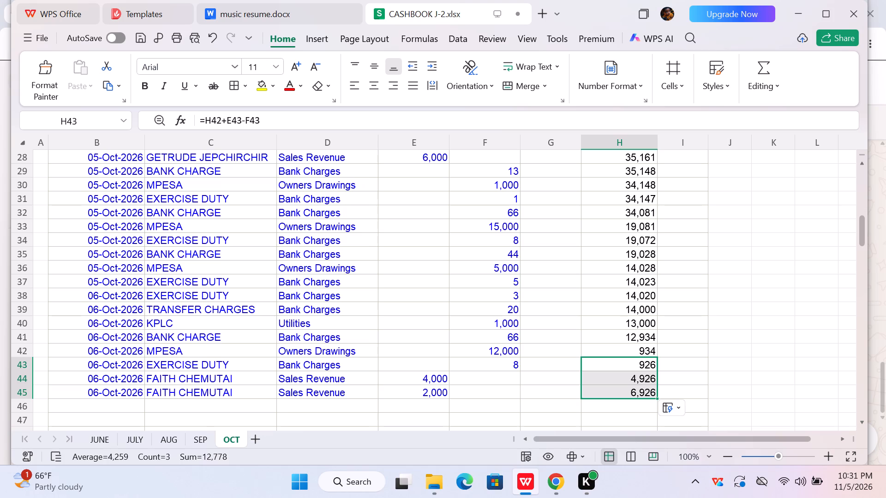
Extend the date column from B45 into B46 as a series, giving 07-Oct-2026.
left_click(862, 424)
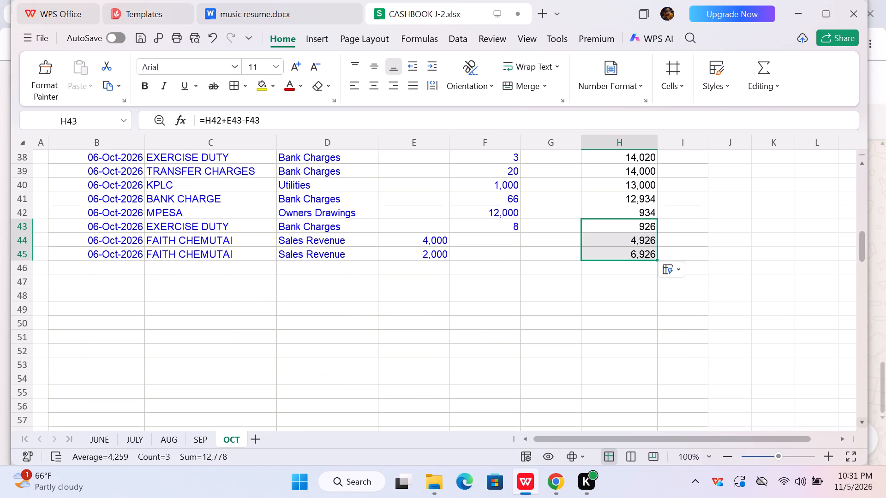
left_click(135, 267)
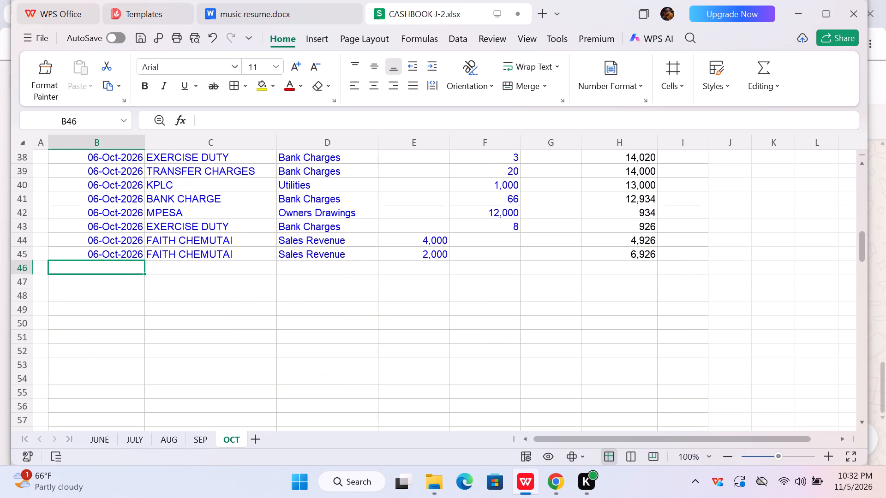
left_click_drag(109, 253, 136, 257)
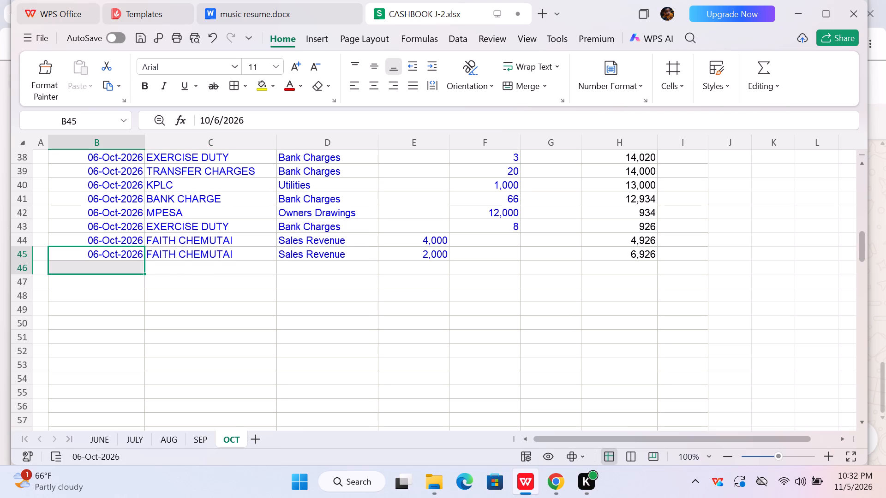
left_click_drag(145, 261, 144, 271)
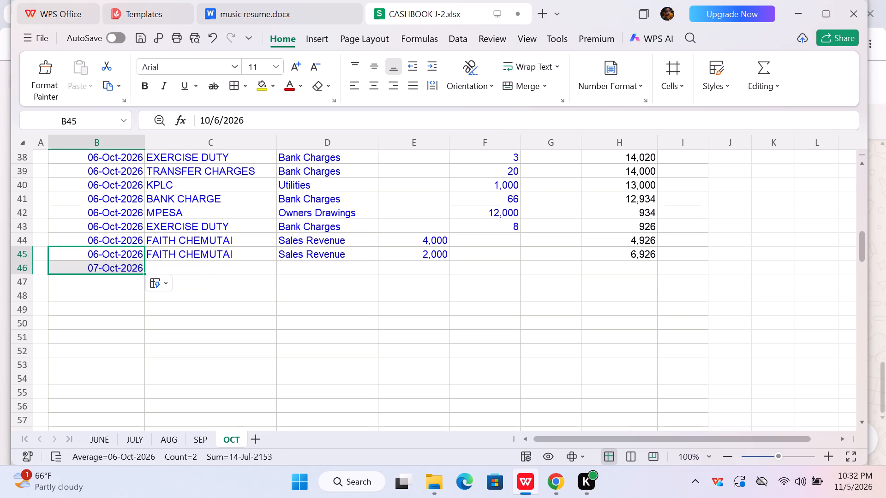
Go to the description cell C46 of the 07-Oct-2026 row.
left_click(173, 269)
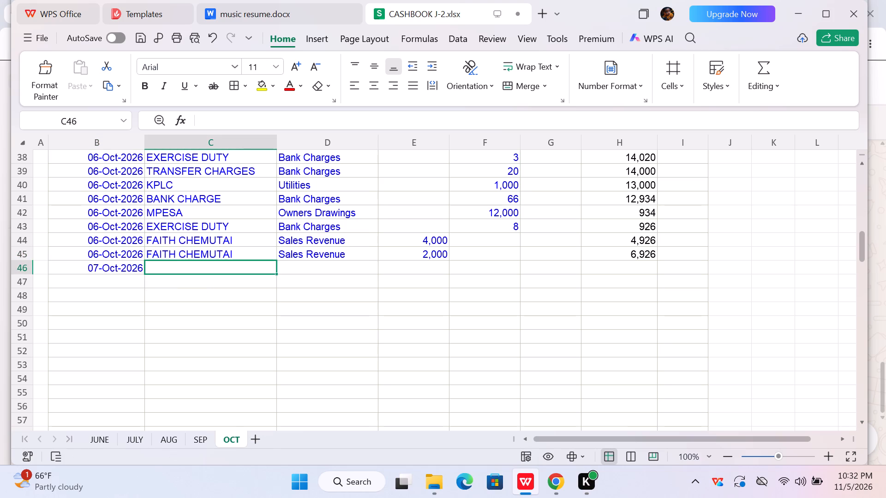
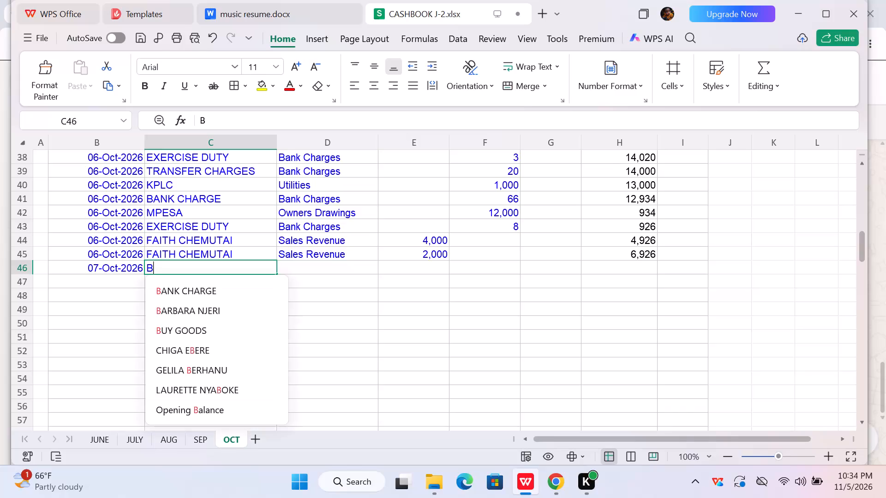
Enter the description "BANK CHARGE" in C46 and the category "Bank Charges" in D46 for the 07-Oct-2026 row.
left_click(192, 290)
left_click(303, 268)
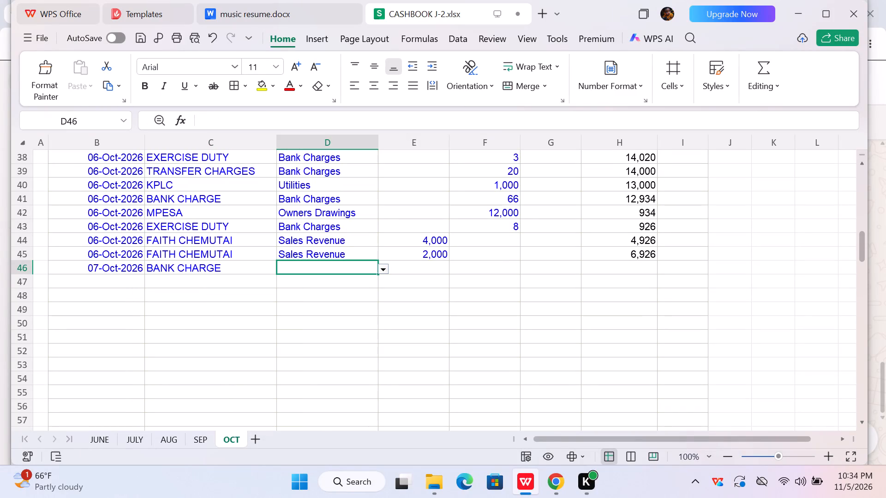
type("ank")
key("space")
key("c")
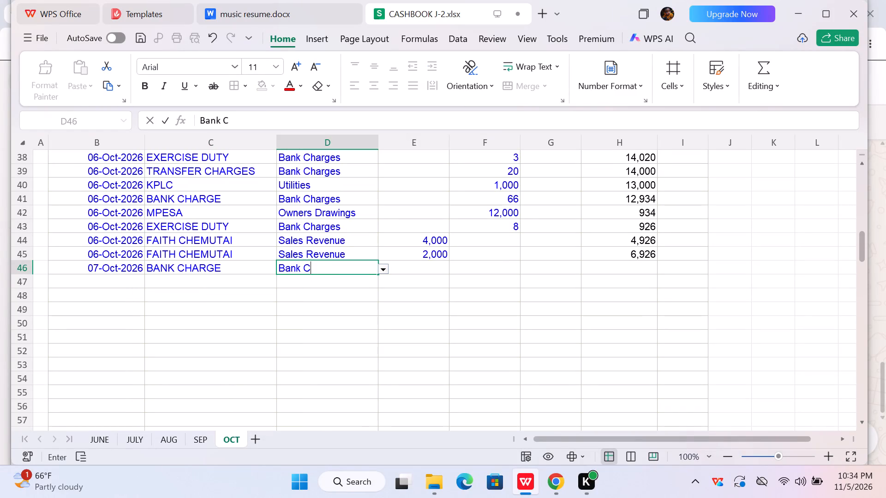
type("harges")
key("Right")
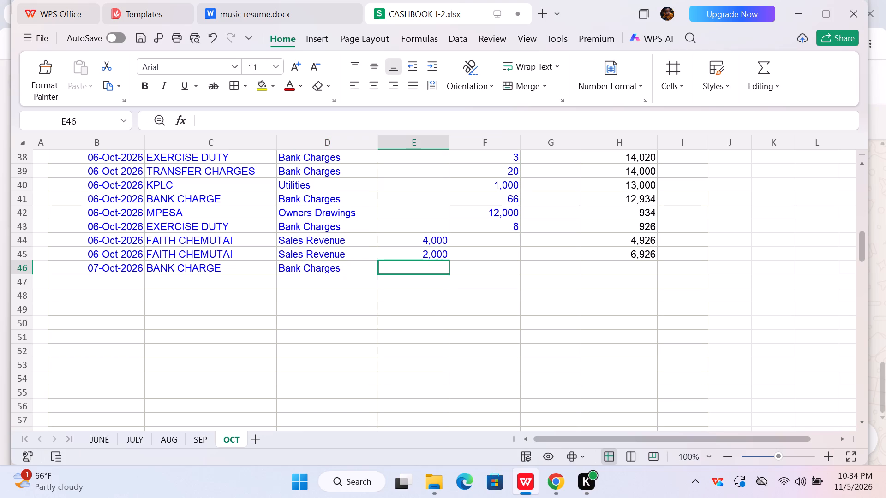
Enter the payment amounts 44, 5000 and 5.25 in cells F46, F47 and F48.
key("Right")
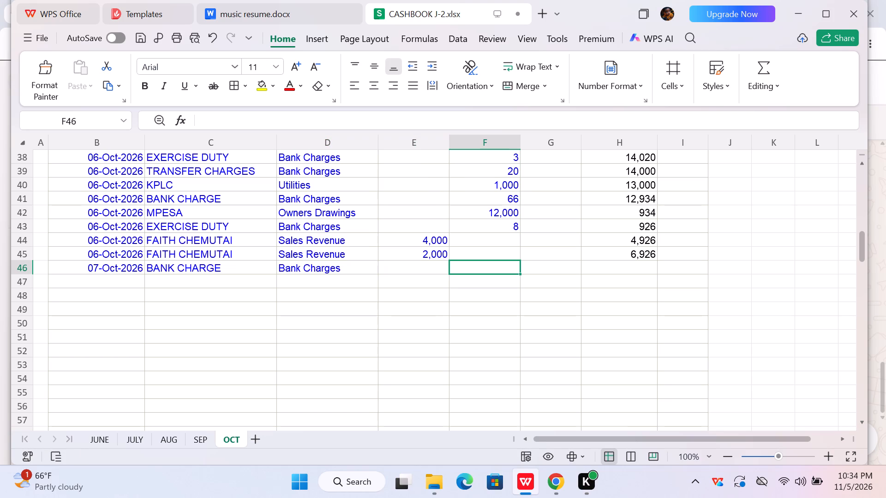
type("44")
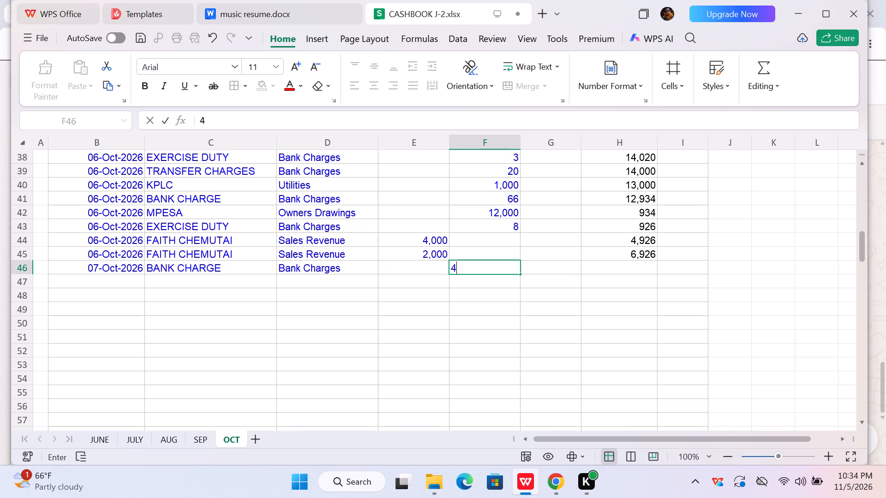
key("Down")
type("5000")
key("Down")
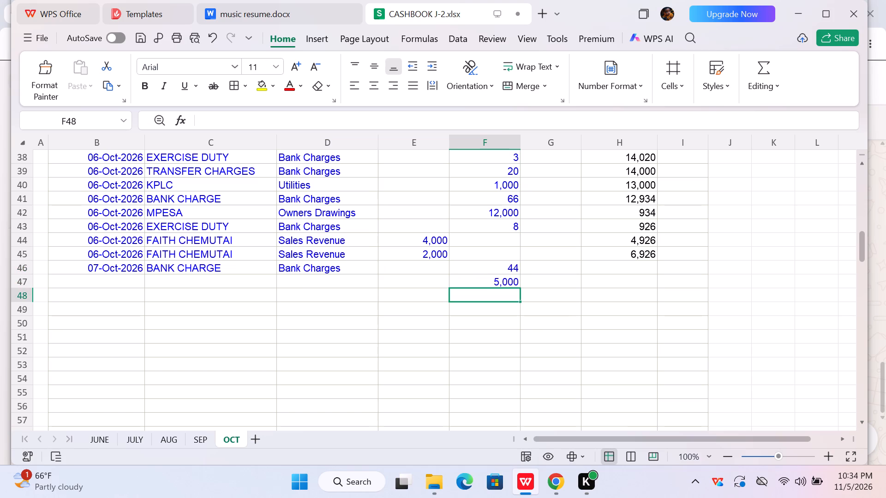
key("5")
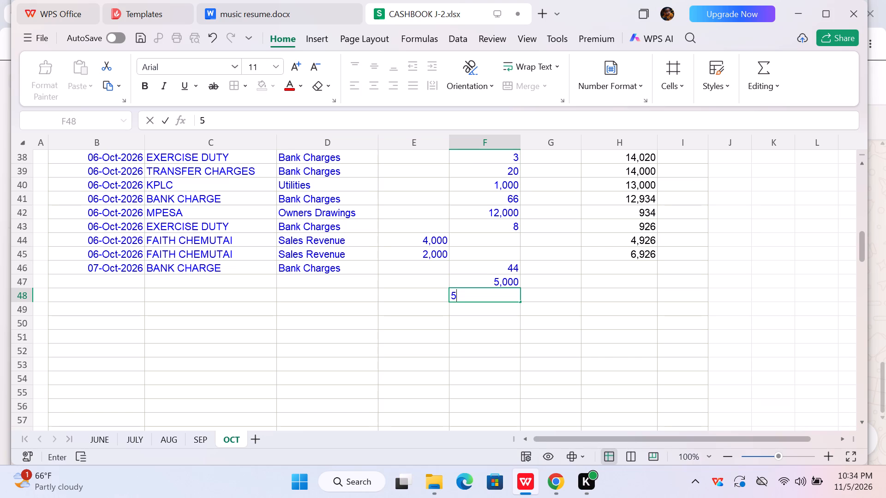
type(".25")
key("Left")
Enter the category "Bank Charges" in D48 and "Owners Drawings" in D47.
key("Left")
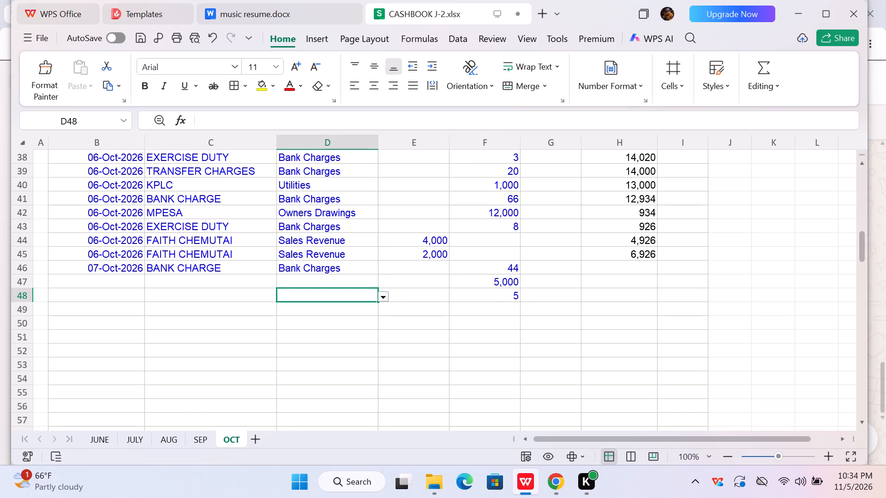
type("ank")
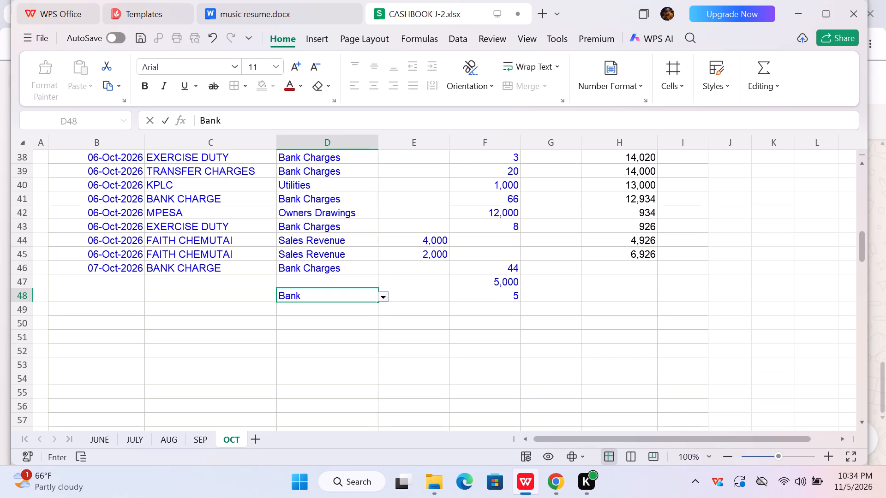
key("space")
type("harges")
key("Up")
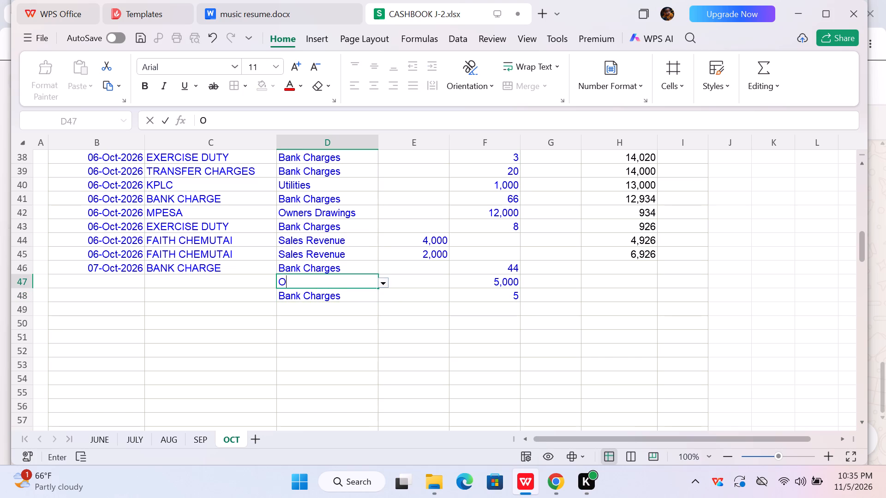
type("wners")
key("space")
key("BackSpace")
type("rawin")
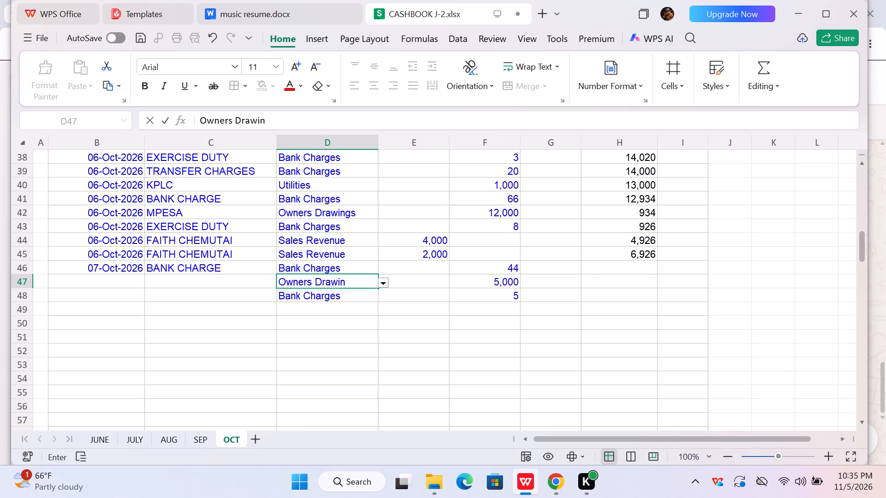
type("gs")
key("Left")
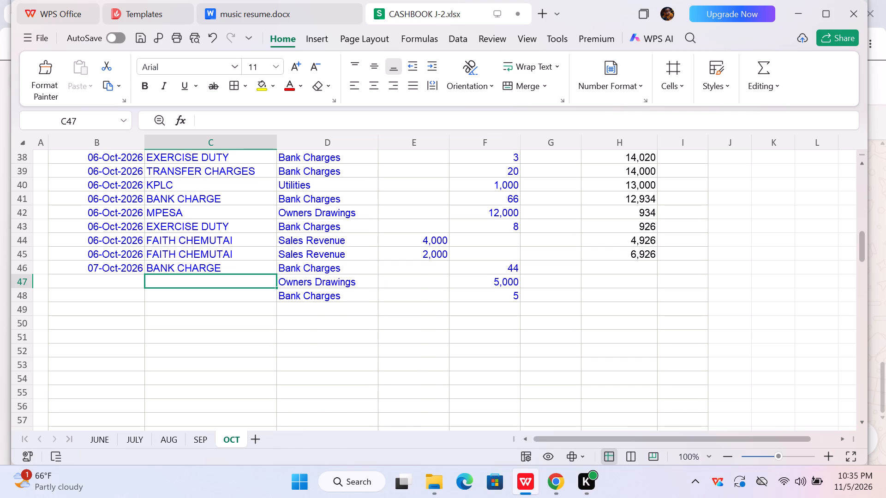
Enter the descriptions "MPESA" in C47 and "EXERCISE DUTY" in C48 from the suggested entries.
key("m")
left_click(311, 362)
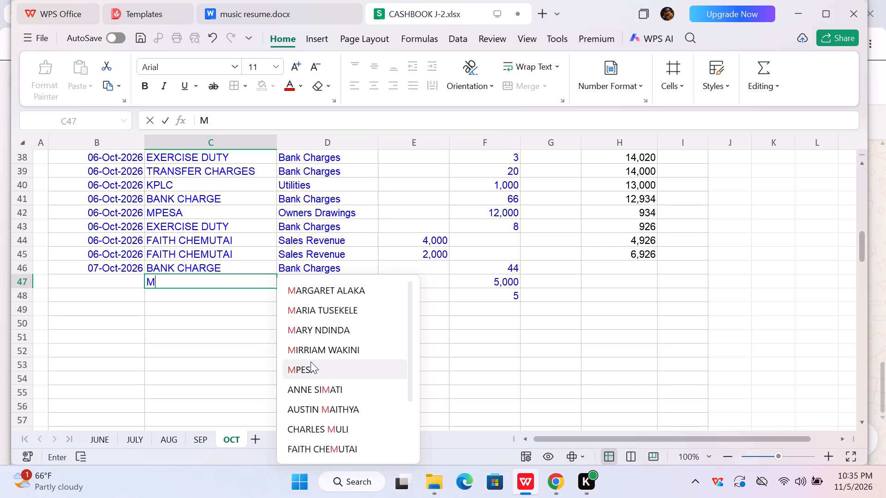
key("Down")
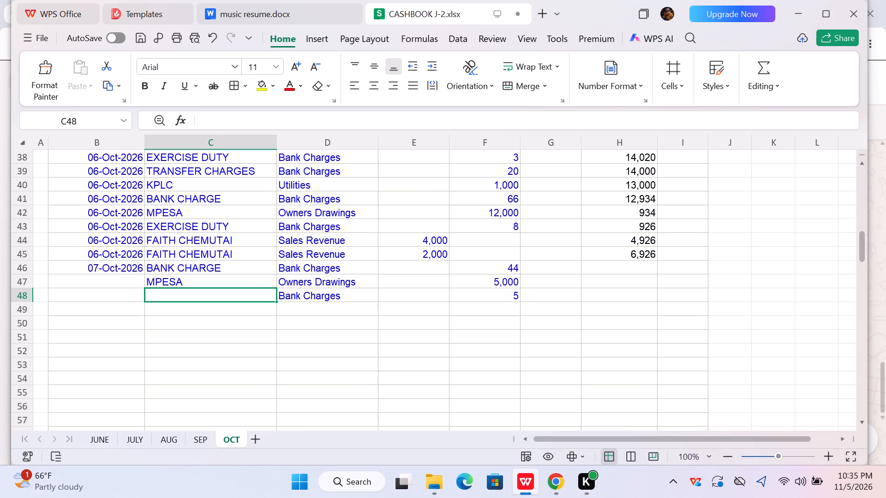
key("e")
left_click(383, 285)
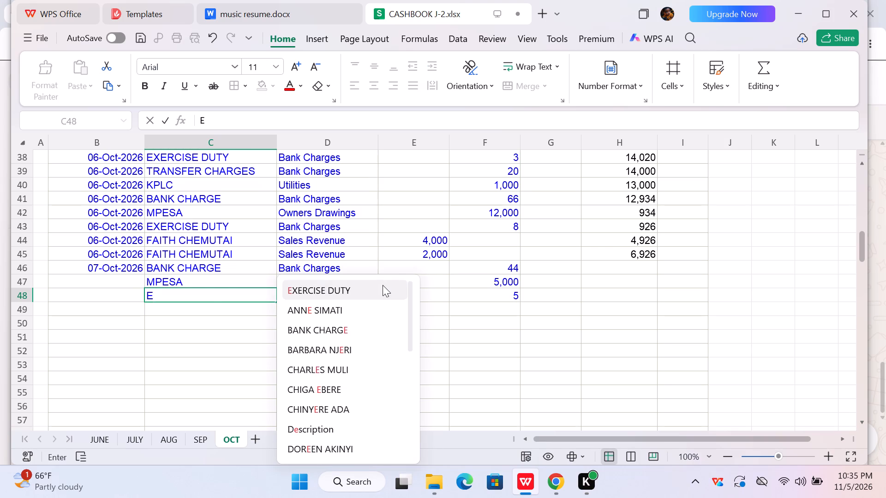
Copy the date 07-Oct-2026 from B46 into B47 and B48.
left_click(130, 272)
key("ctrl+c")
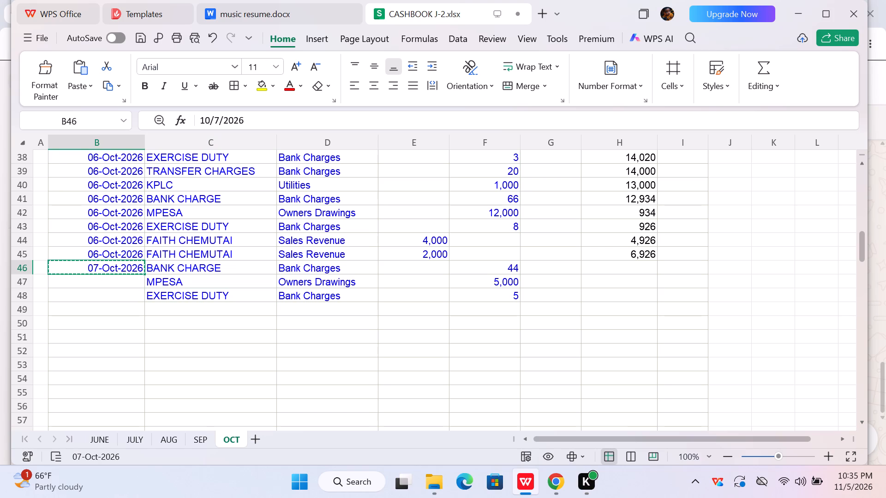
left_click(131, 283)
key("ctrl+v")
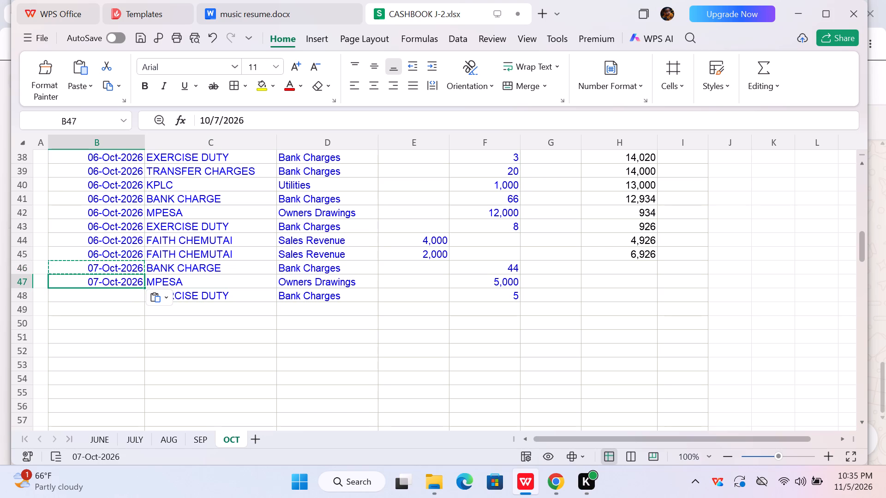
left_click(133, 298)
key("ctrl+v")
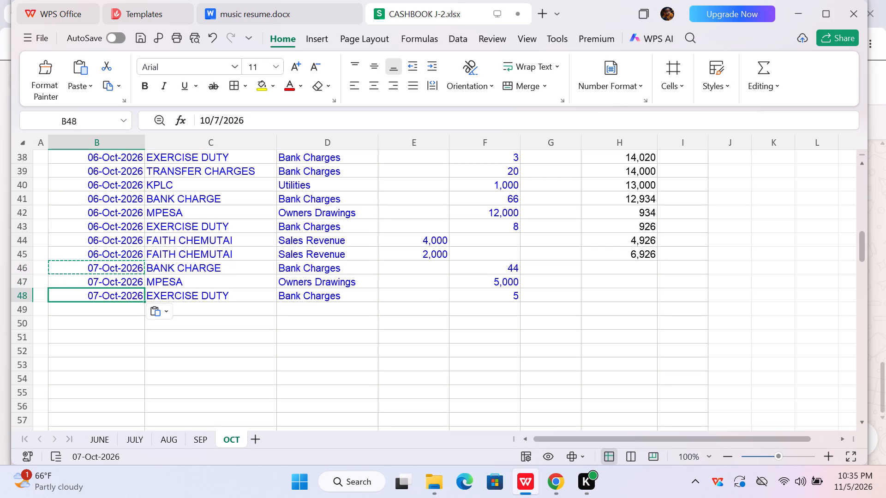
Extend the date column from B48 into B49 as a series, giving 08-Oct-2026.
left_click(210, 311)
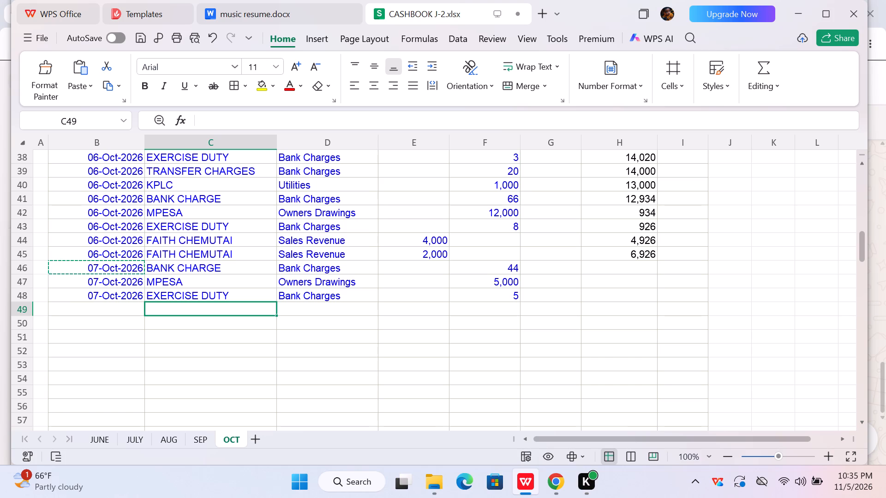
left_click_drag(129, 295, 137, 299)
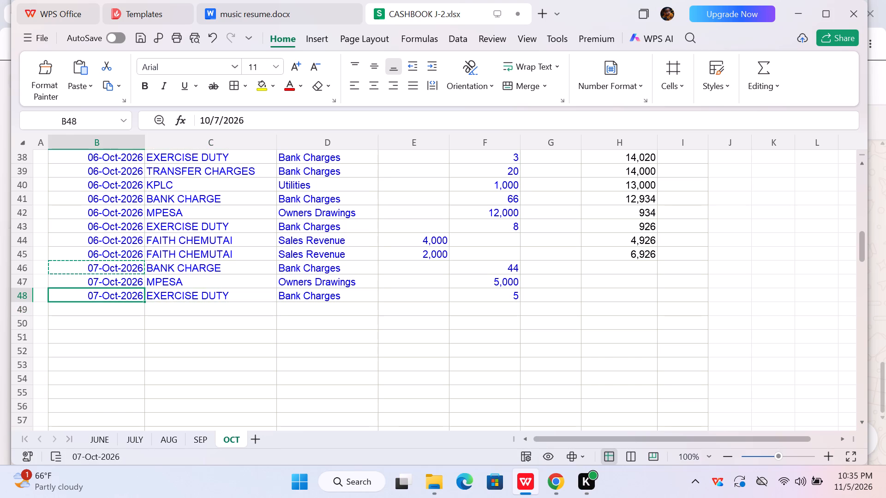
left_click_drag(145, 303, 145, 314)
Enter the customer Linda as the description in C49 of the 08-Oct-2026 row, using the suggested name.
left_click(167, 312)
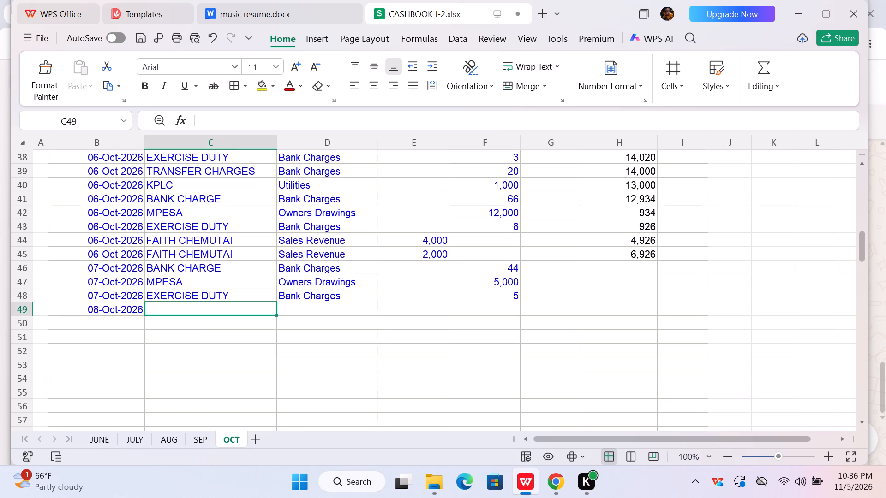
key("l")
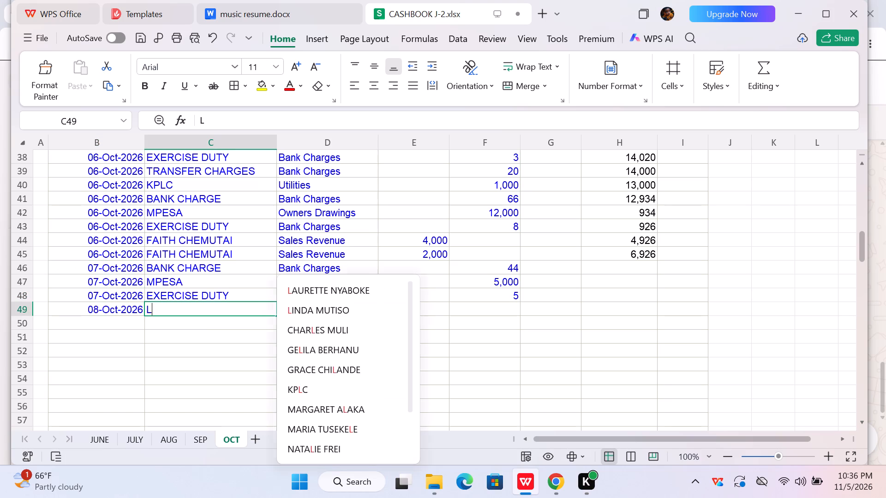
left_click(311, 304)
left_click(318, 306)
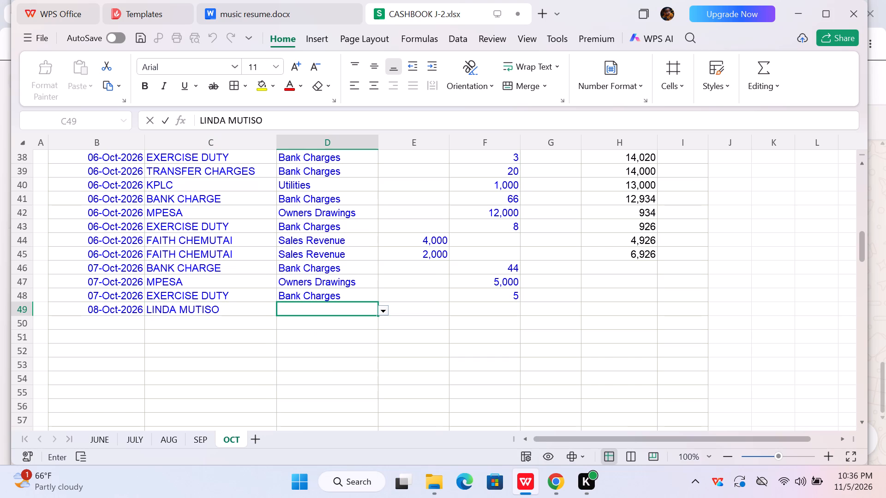
key("Down")
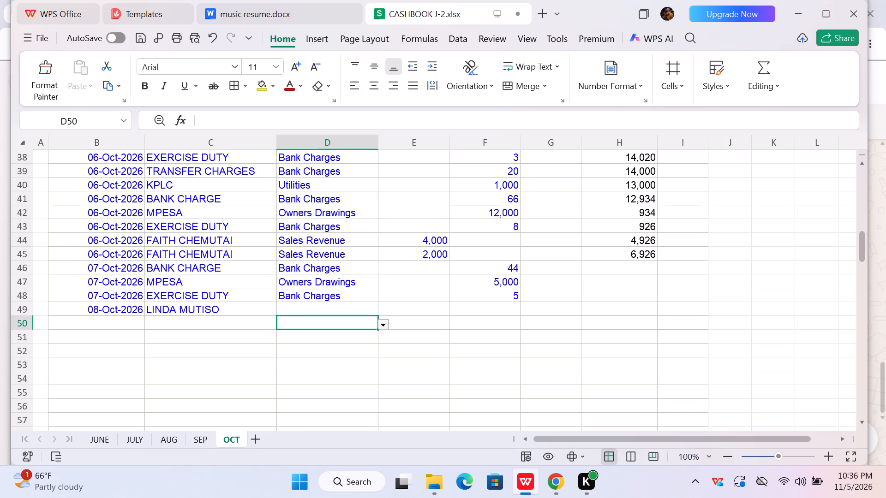
Complete the 08-Oct-2026 row 49 with the category "Sales Revenue" in D49 and the amount 2250 in E49.
key("Up")
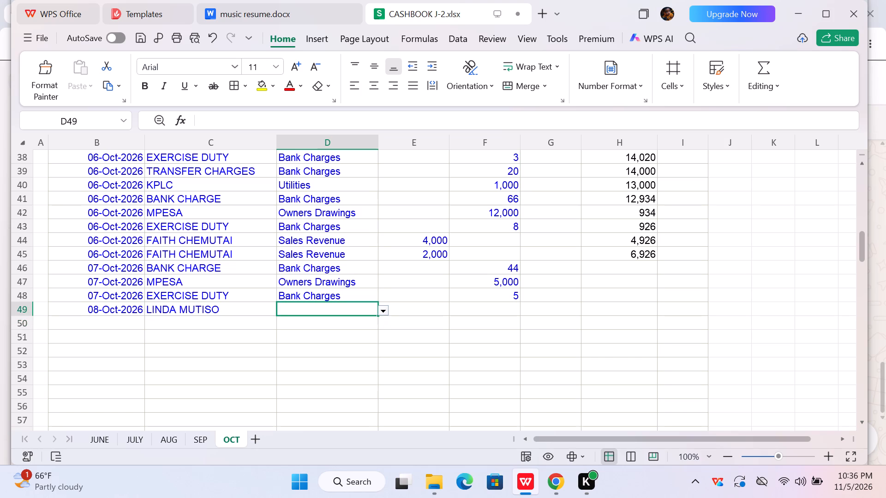
type("ales")
key("space")
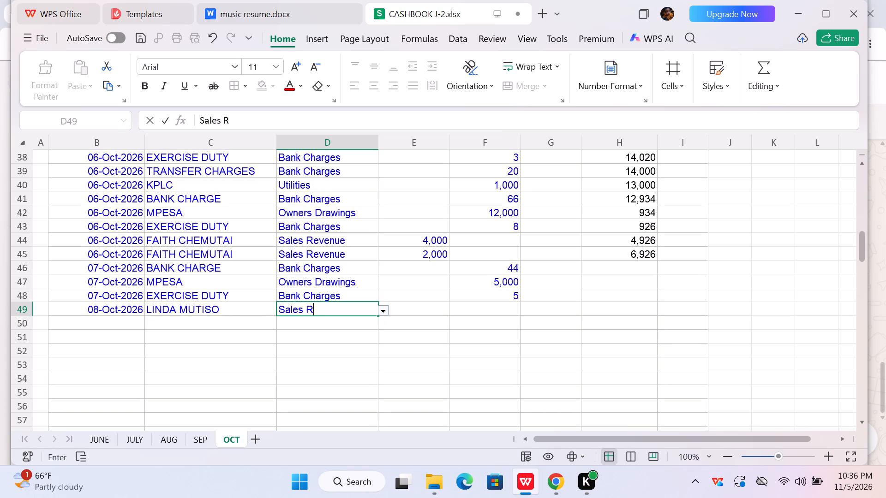
type("eve")
type("nue")
key("Right")
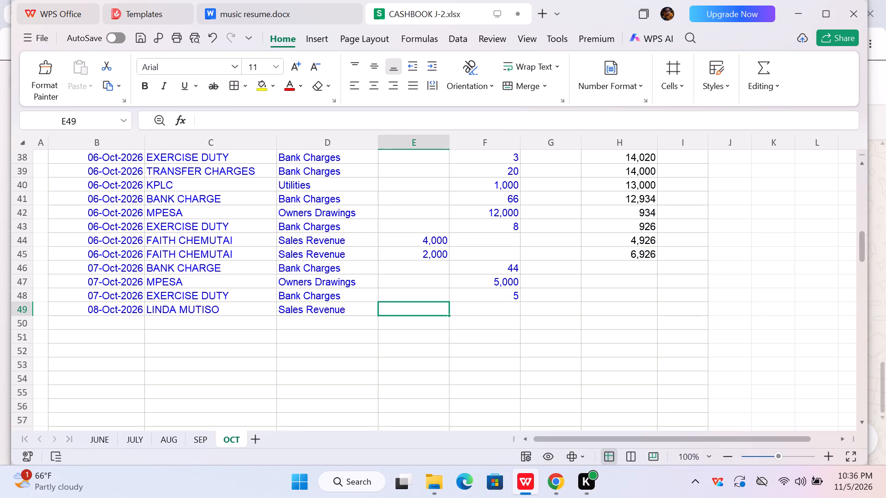
type("22")
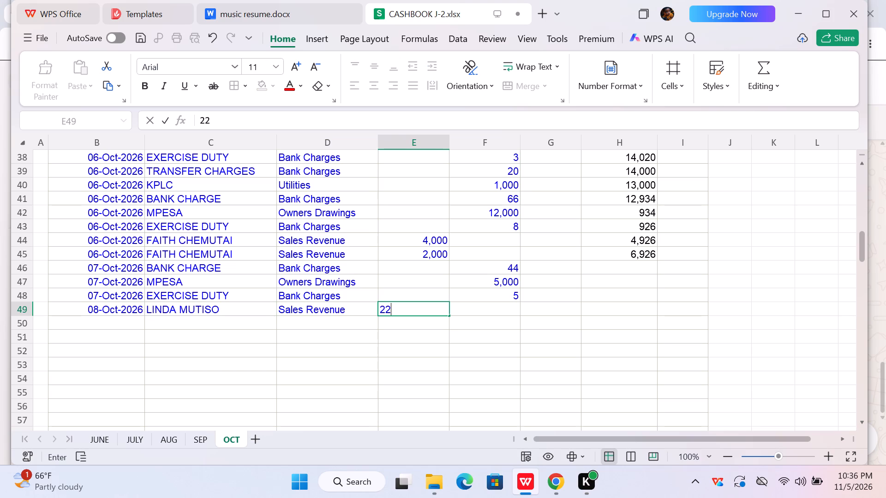
type("50")
key("Down")
Enter the amounts 24, 2000 and 2.25 in cells F50, F51 and F52.
key("Right")
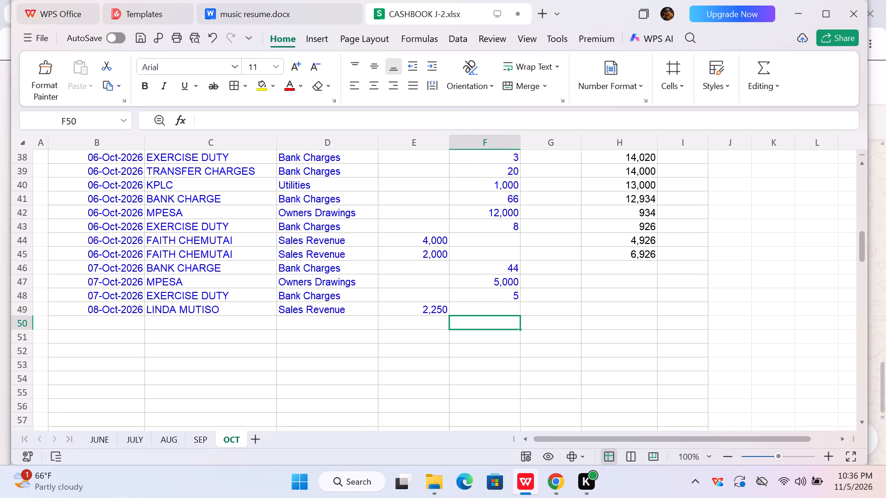
type("24")
key("Down")
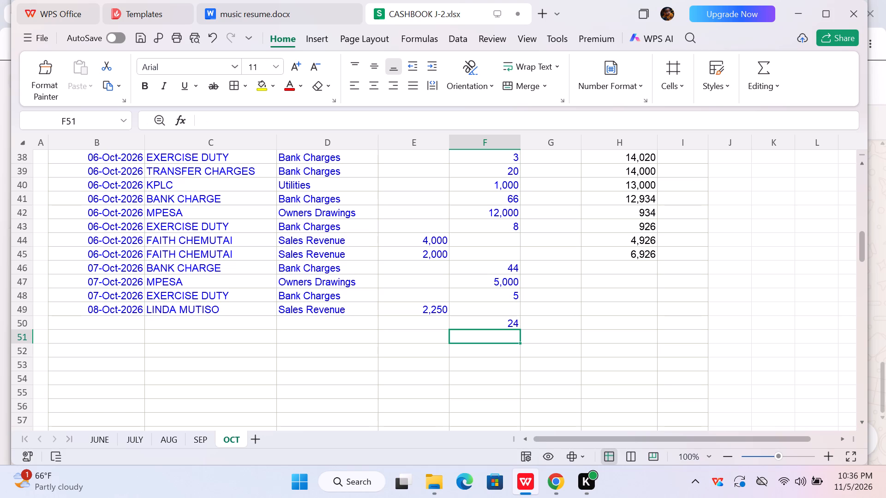
type("2000")
key("Down")
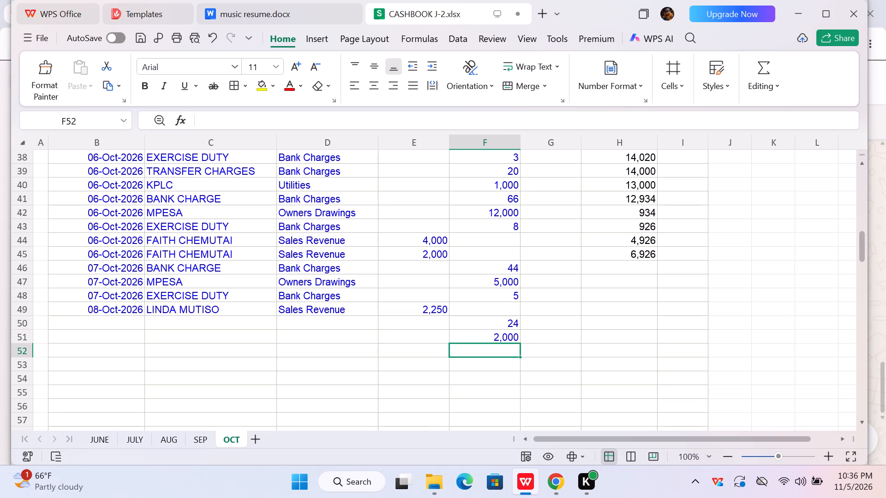
key("2")
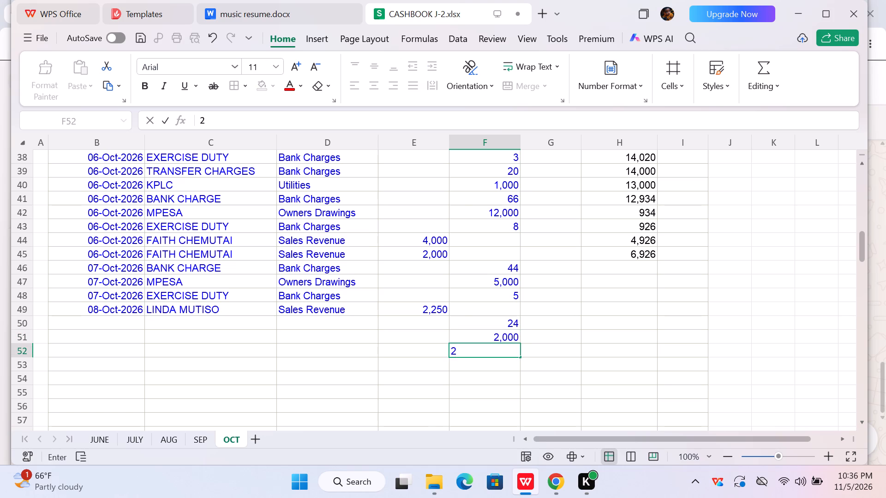
type(".26")
key("BackSpace")
key("5")
key("Down")
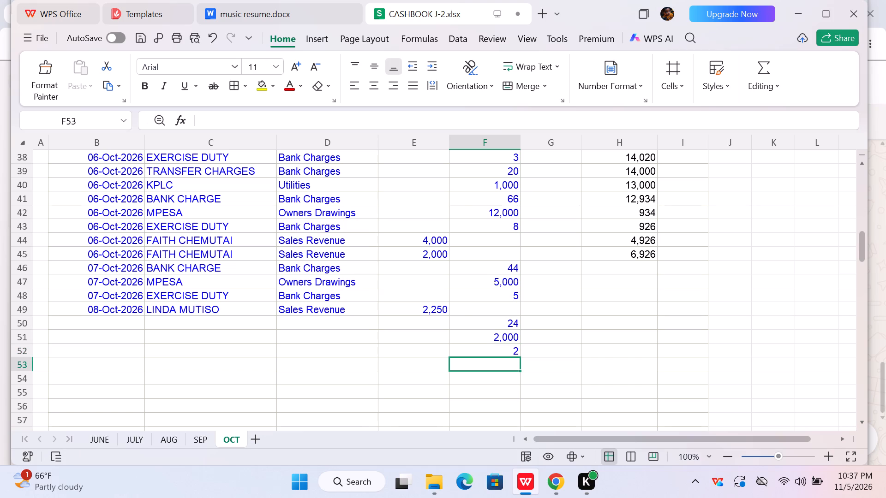
Enter the amounts 15, 1500 and 1.50 in cells F53, F54 and F55.
type("15")
key("Down")
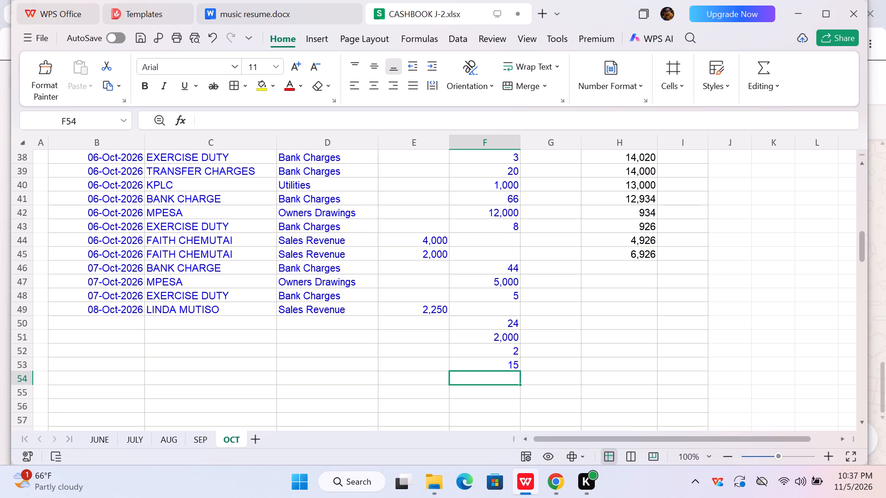
type("1500")
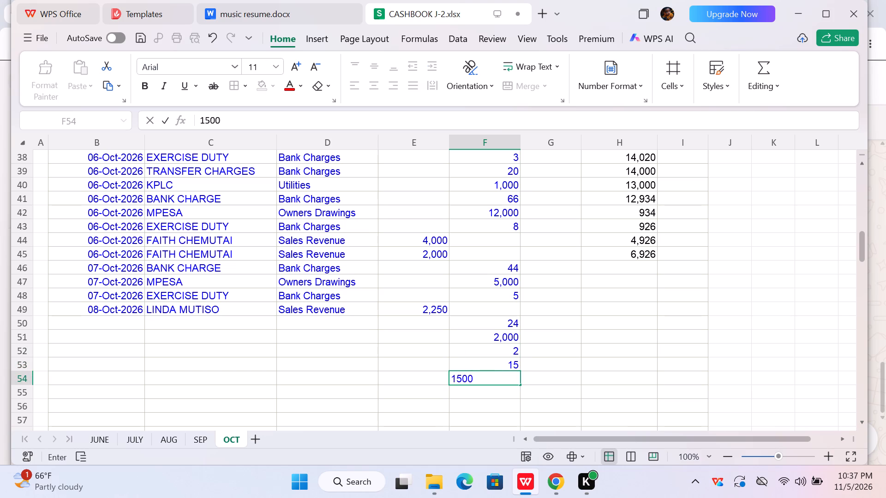
key("Down")
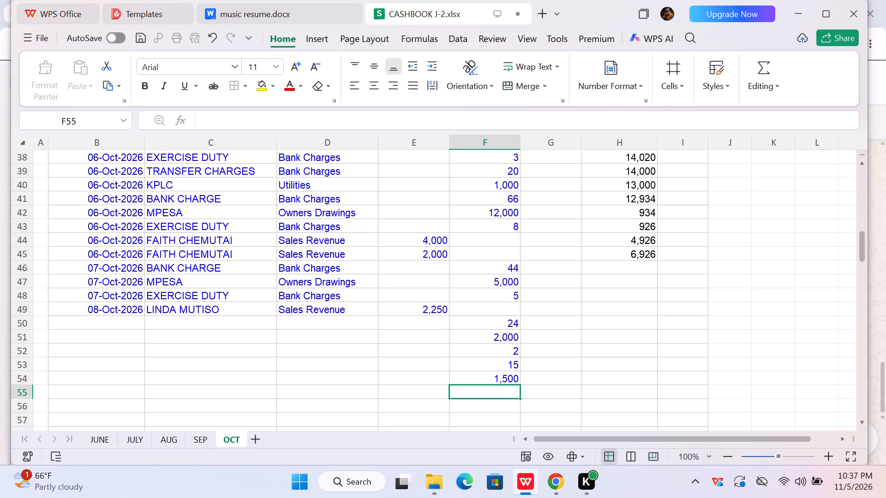
key("1")
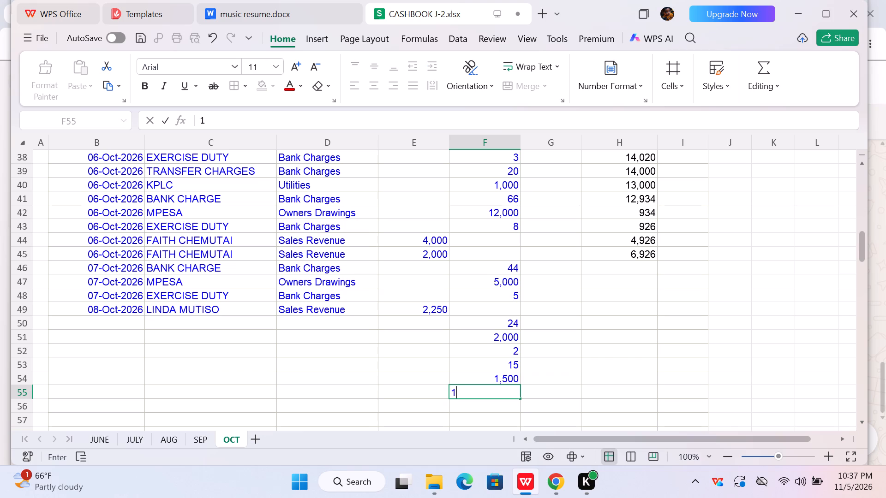
key("period")
type("50")
key("Down")
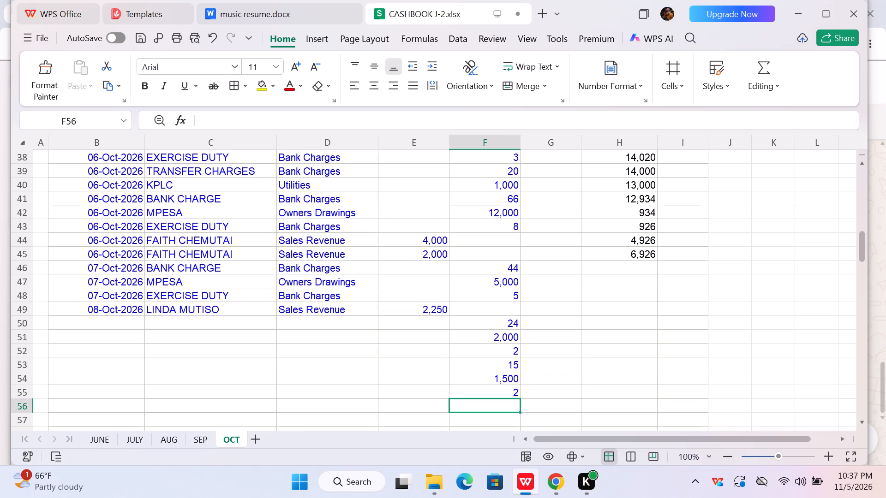
Enter the category "Bank Charges" in D55 for the 1.50 amount.
key("Up")
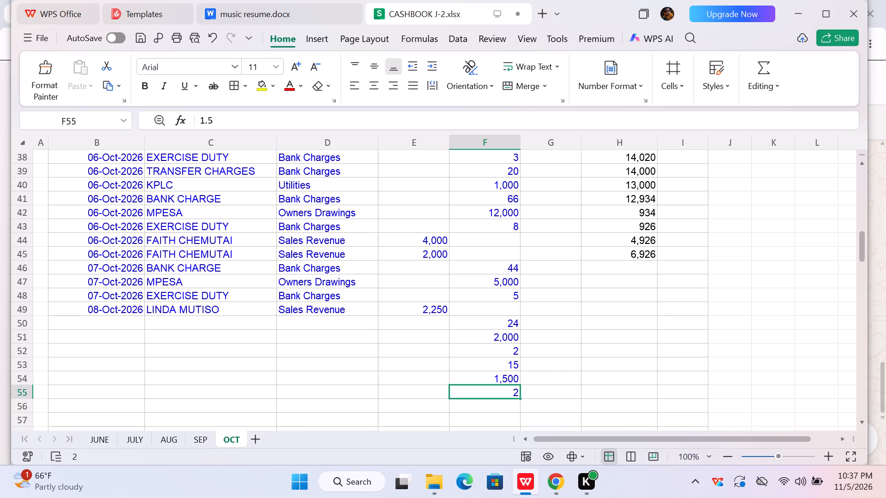
key("Left")
key("Left")
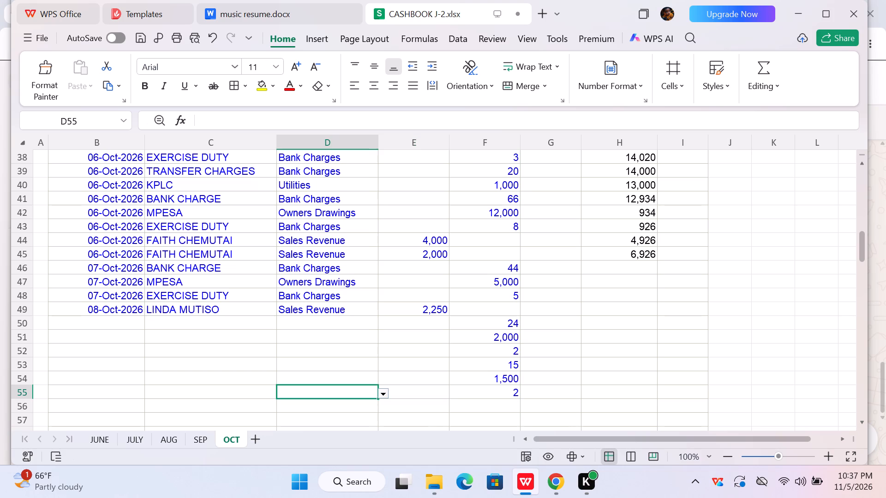
key("b")
key("BackSpace")
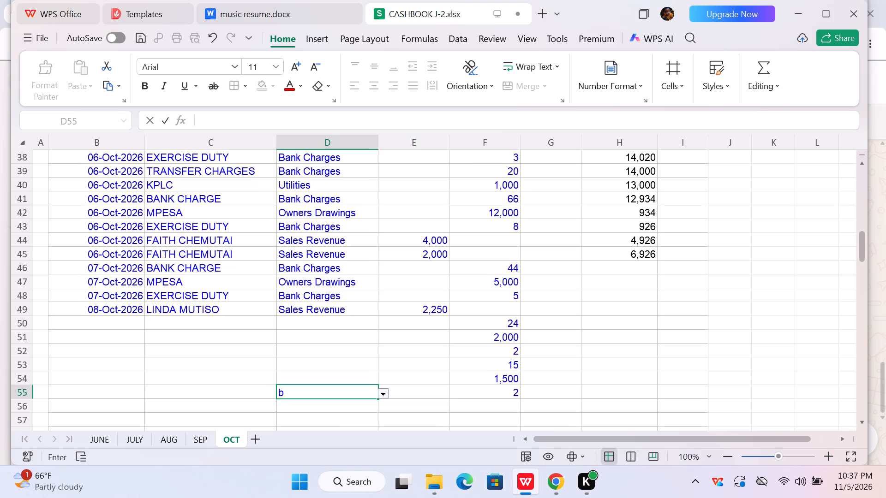
type("an")
type("k c")
key("BackSpace")
key("c")
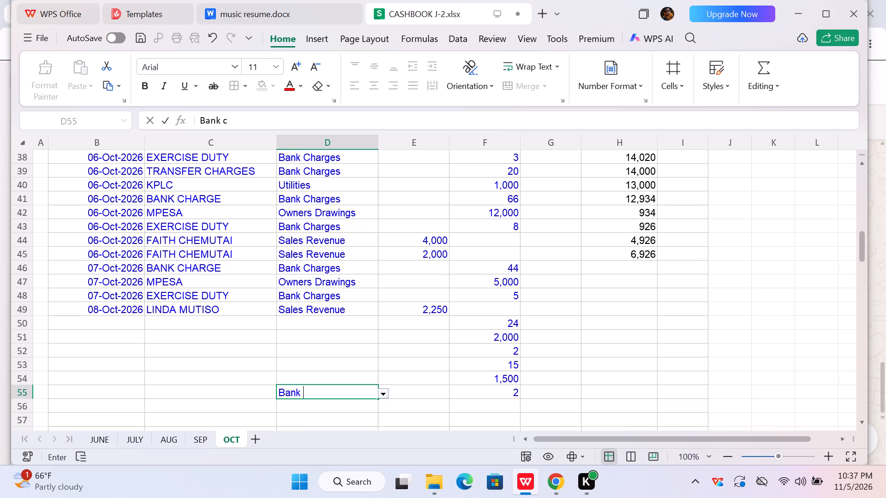
key("BackSpace")
key("c")
type("harges")
key("Up")
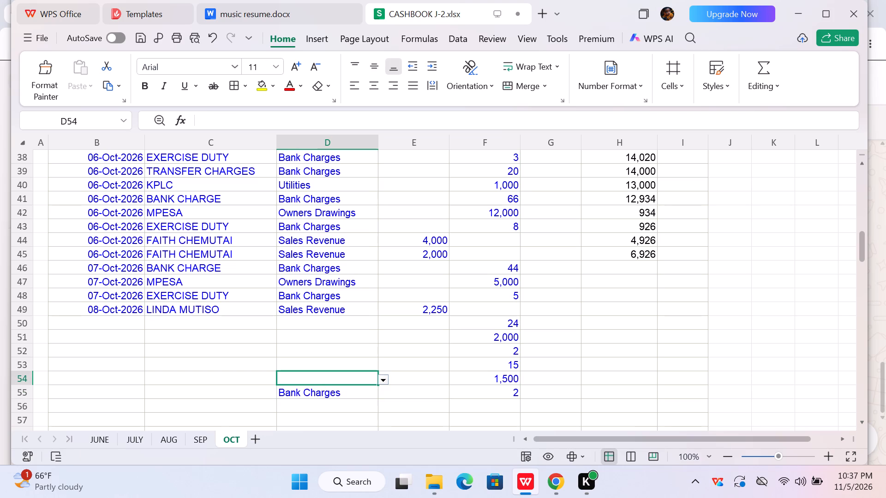
Enter the category "Owners Drawings" in D54 for the 1,500 amount.
key("o")
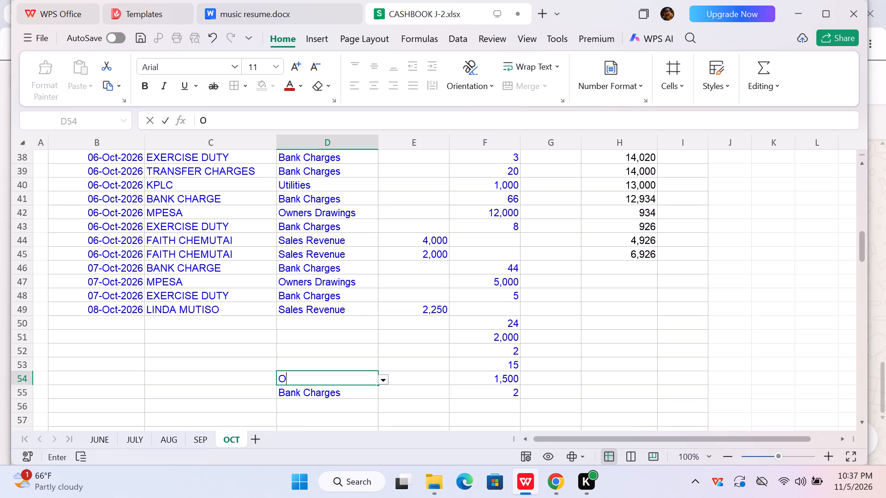
type("wners")
key("space")
key("d")
key("r")
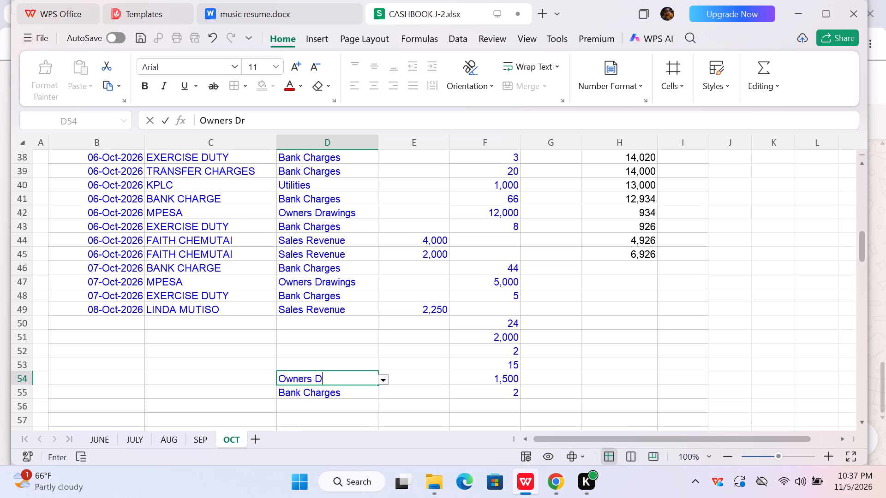
type("awings")
key("Up")
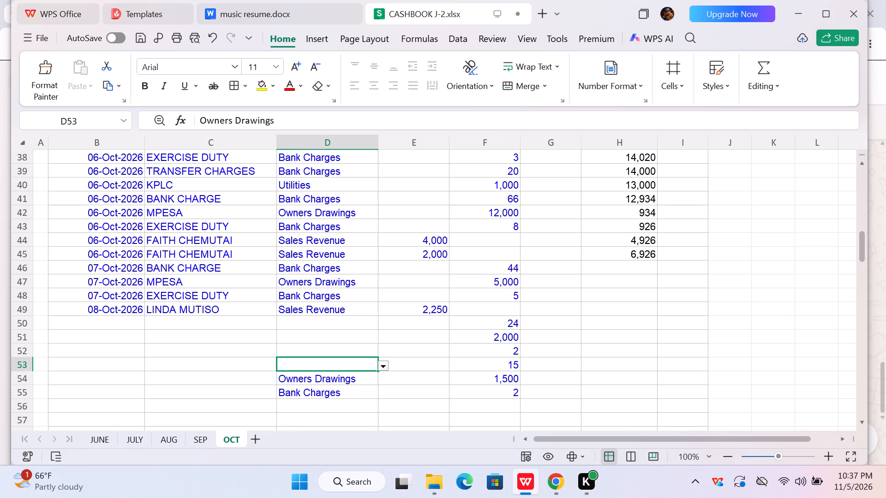
Enter the category "Bank Charges" in D53 and D52 for the 15 and 2.25 amounts.
key("b")
type("ank")
key("space")
key("c")
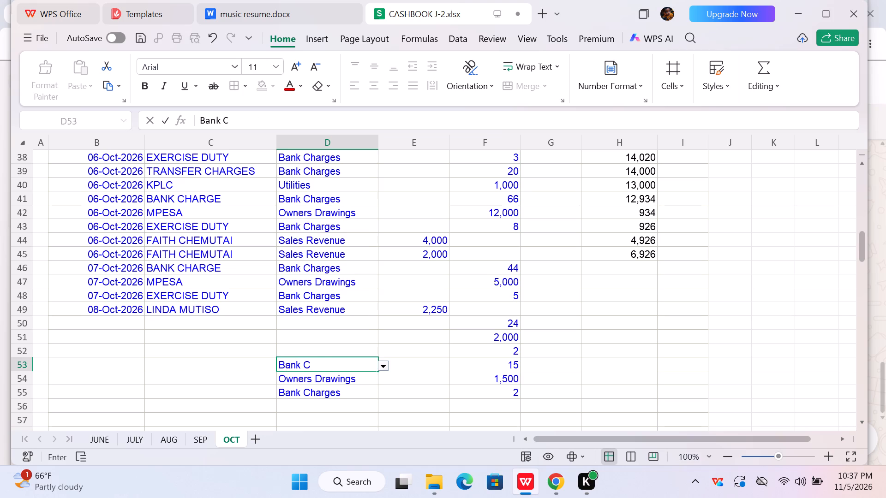
type("harges")
key("Up")
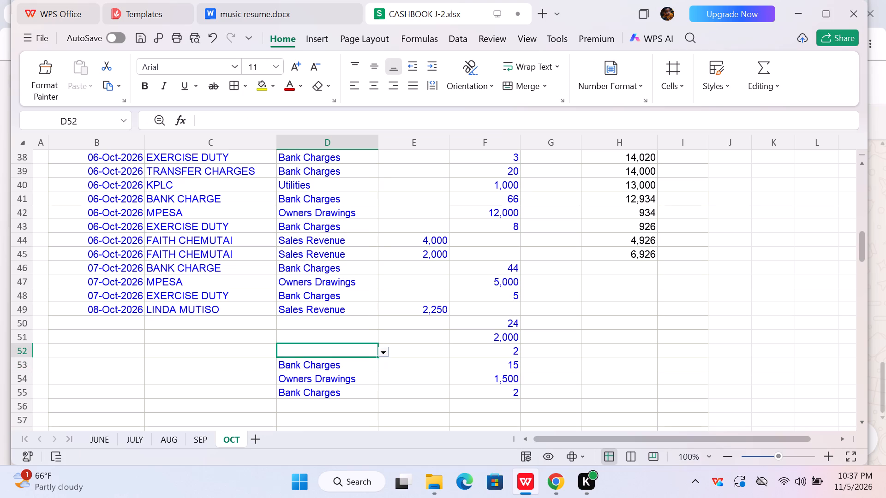
key("b")
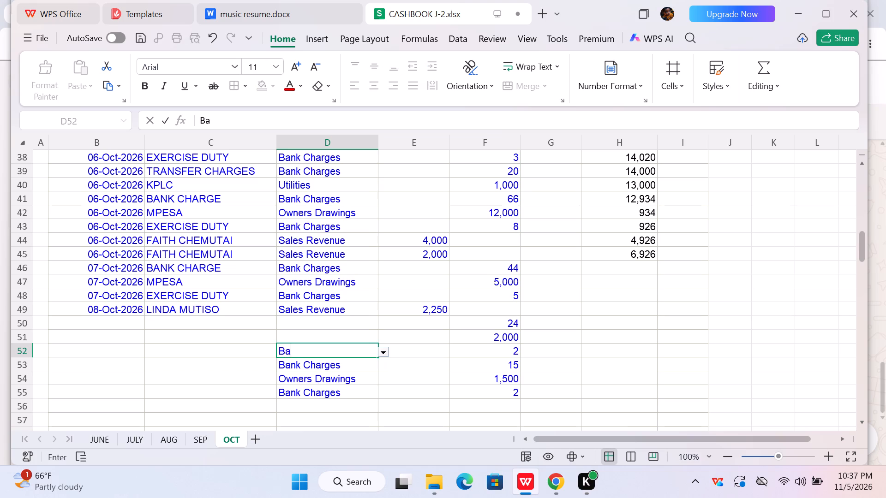
key("c")
type("harges")
key("Up")
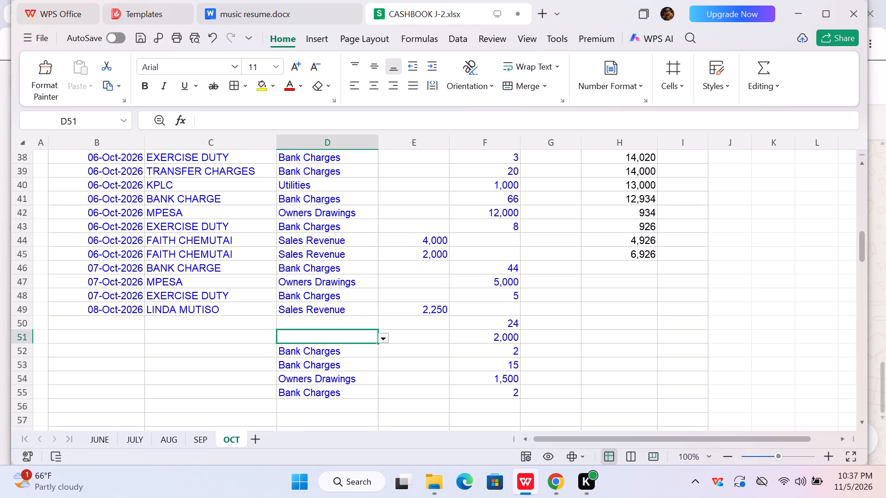
Enter the category "Owners Drawings" in D51 for the 2,000 amount and "Bank Charges" in D50 for the 24 amount.
key("o")
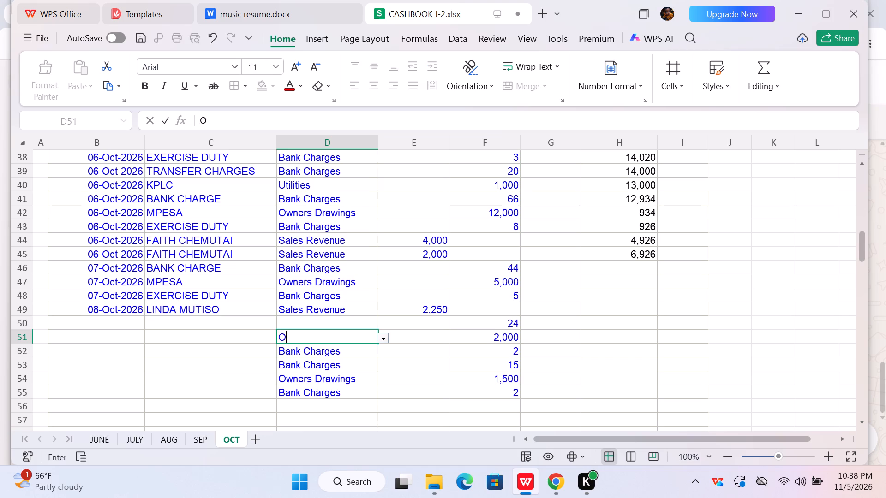
key("w")
key("n")
type("ers")
key("space")
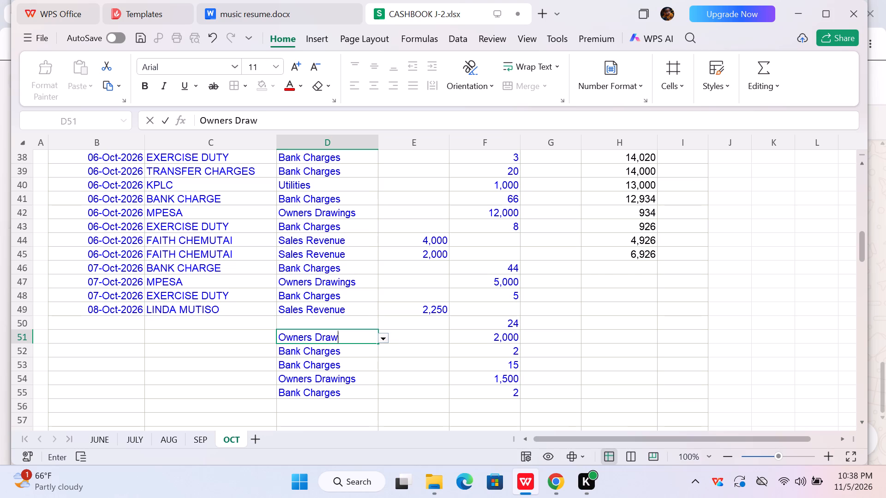
key("BackSpace")
key("g")
key("s")
key("Up")
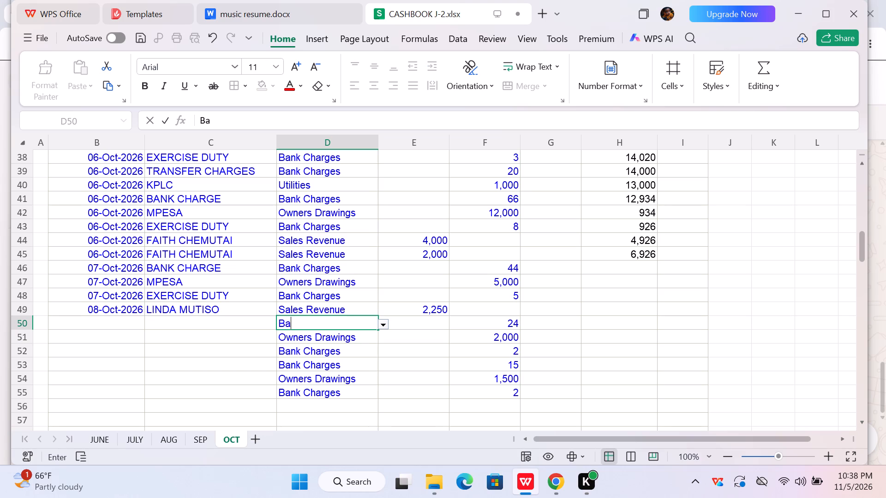
type("harges")
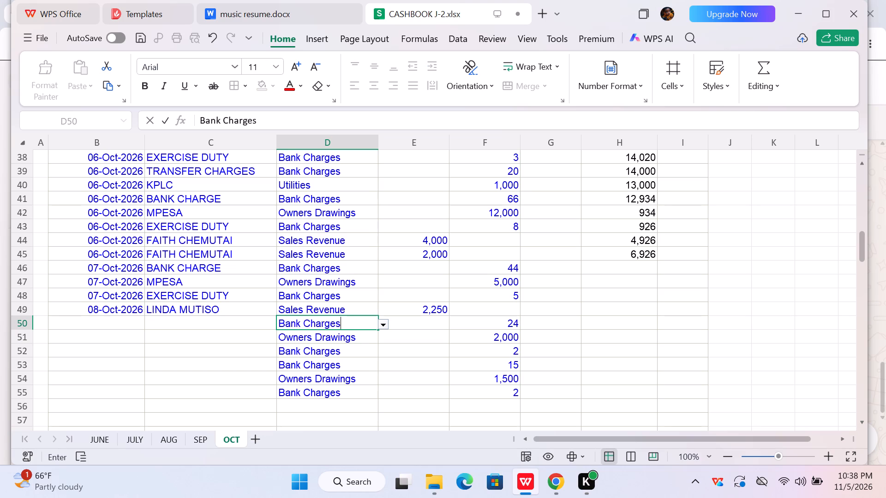
key("Left")
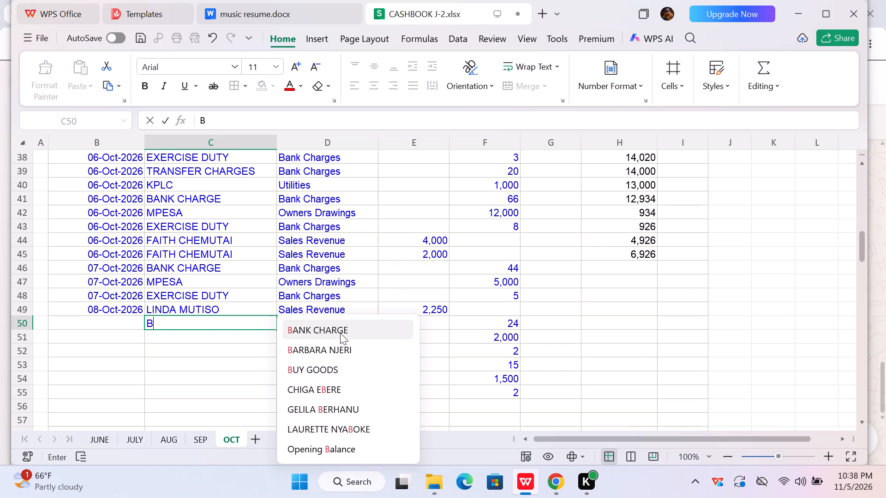
Enter the descriptions BANK CHARGE, MPESA and EXERCISE DUTY in cells C50, C51 and C52.
left_click(340, 333)
left_click(240, 337)
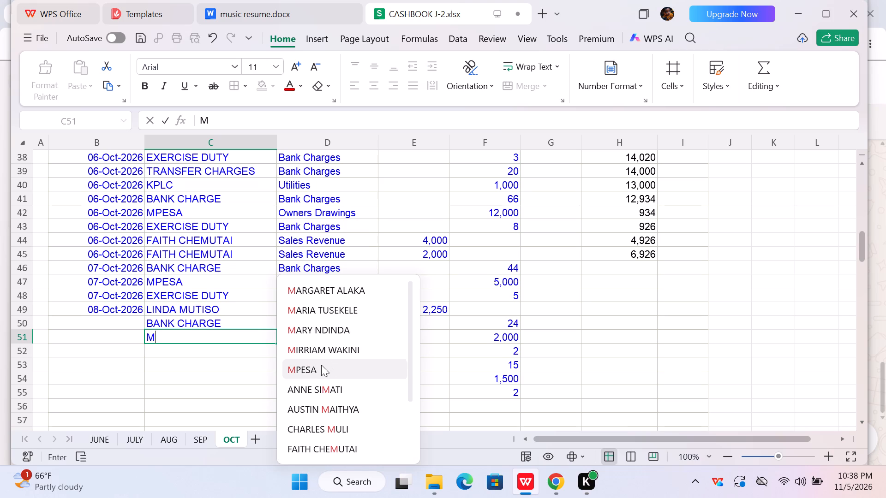
left_click(321, 365)
left_click(232, 347)
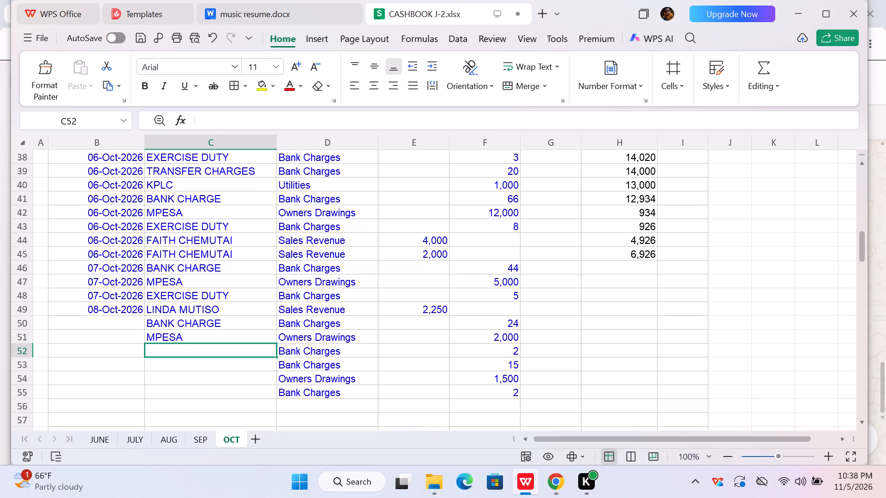
key("e")
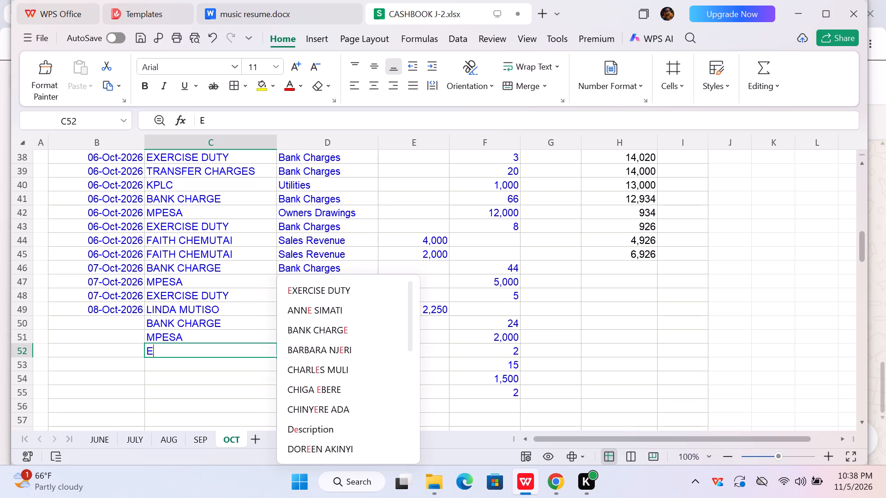
left_click(341, 292)
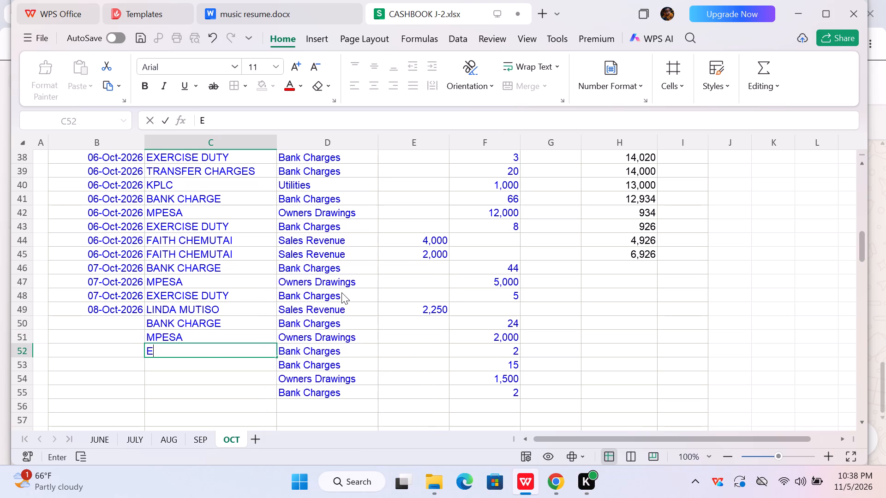
key("Down")
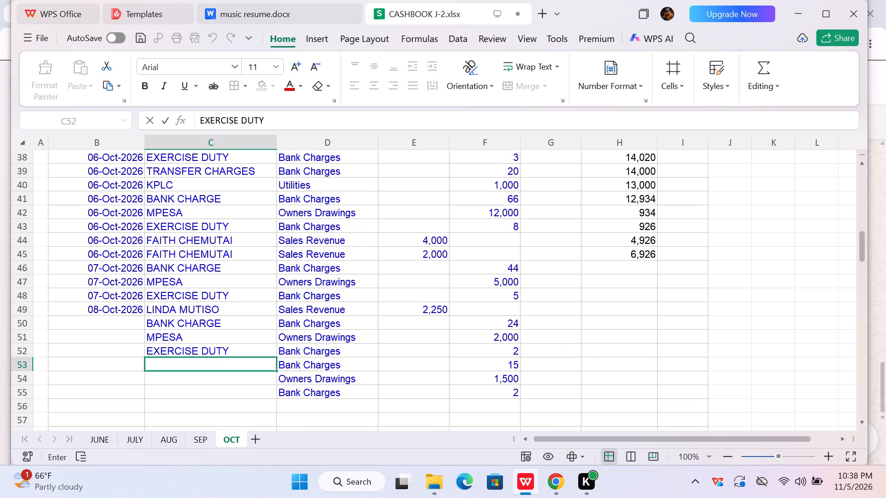
Enter the descriptions BANK CHARGE, MPESA and EXERCISE DUTY in cells C53, C54 and C55.
key("b")
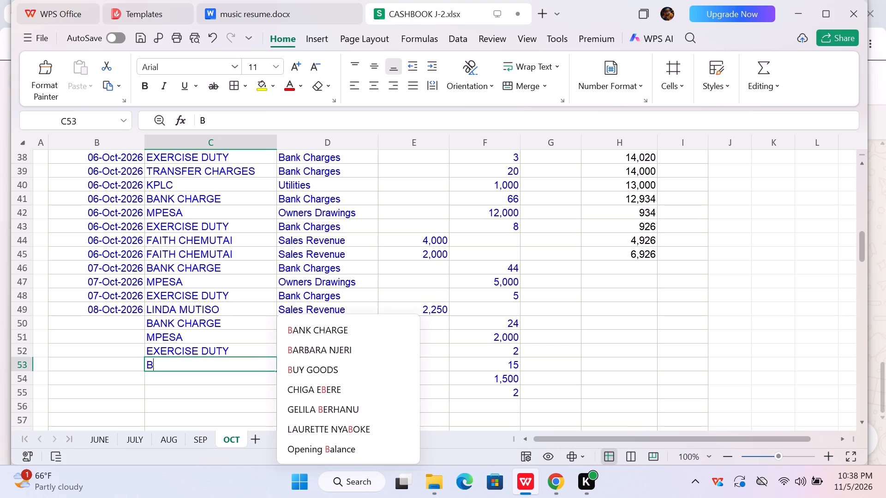
left_click(349, 323)
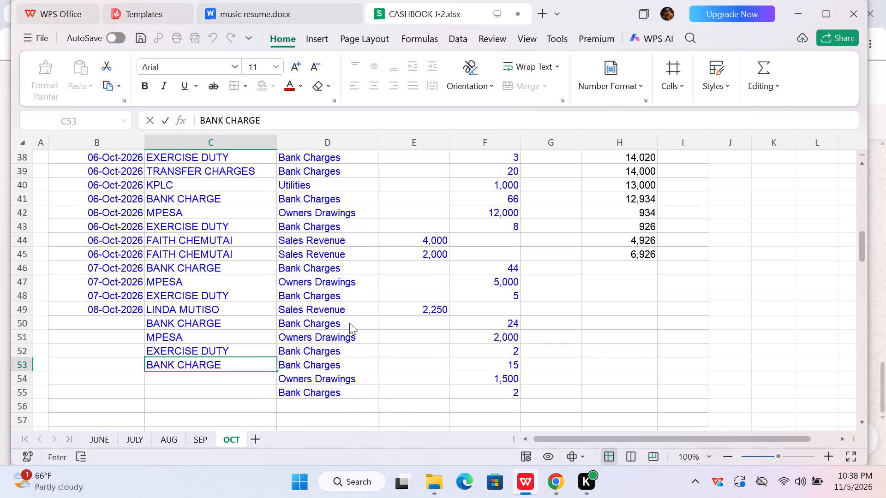
key("Down")
key("m")
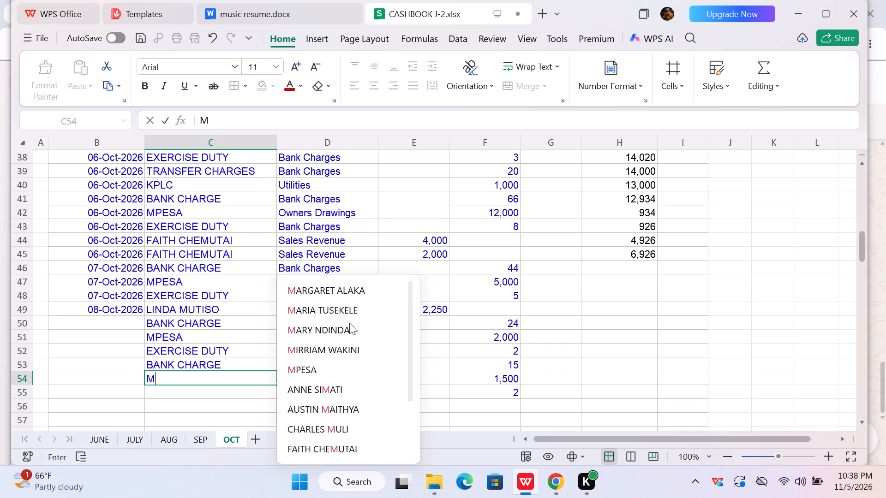
left_click(301, 376)
key("Down")
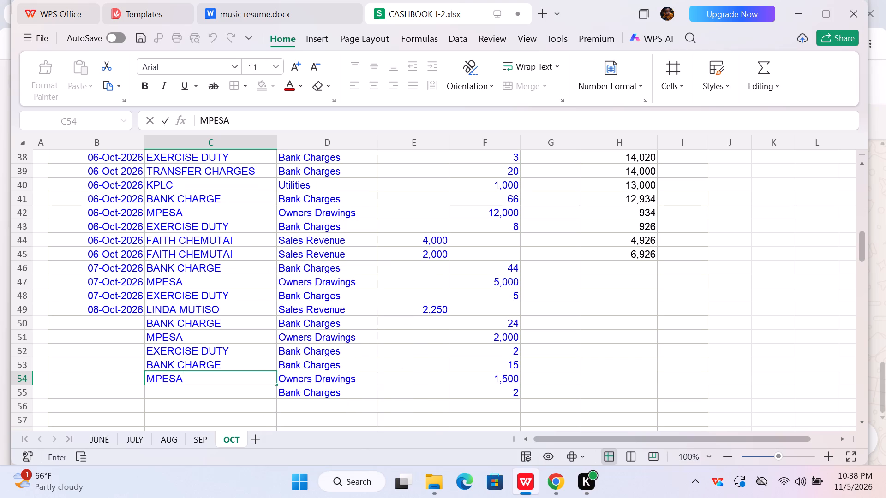
key("e")
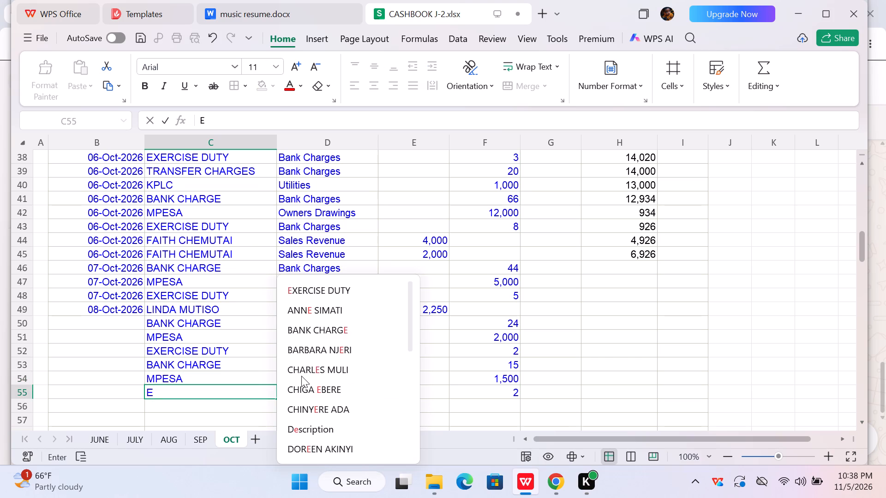
left_click(343, 291)
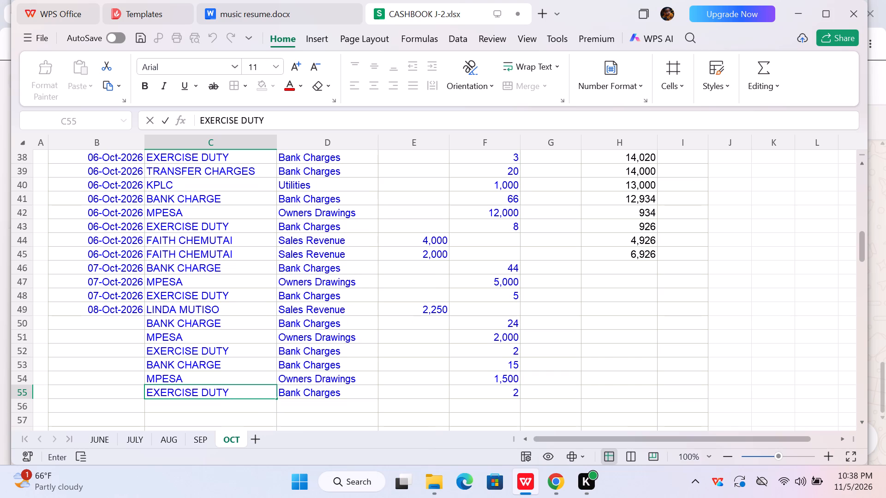
key("Down")
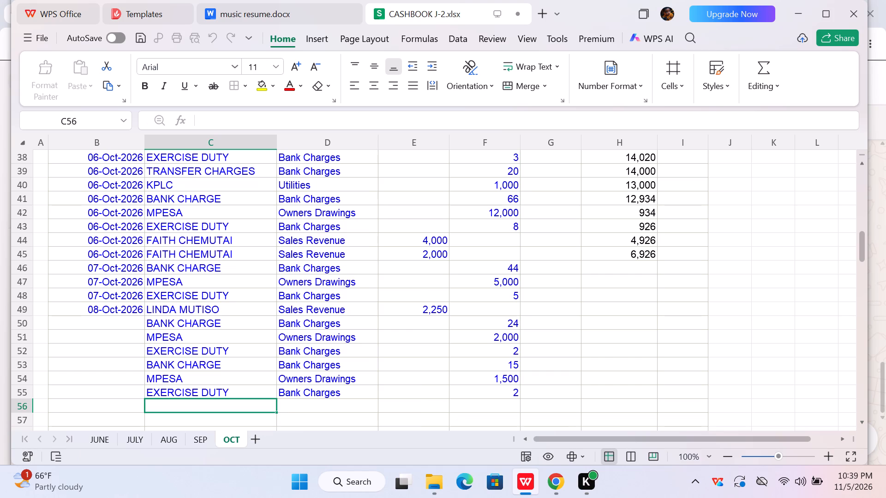
Enter the customer names as descriptions: Mirriam's in C56, and the same customer as in row 49 in C57 and C58.
key("m")
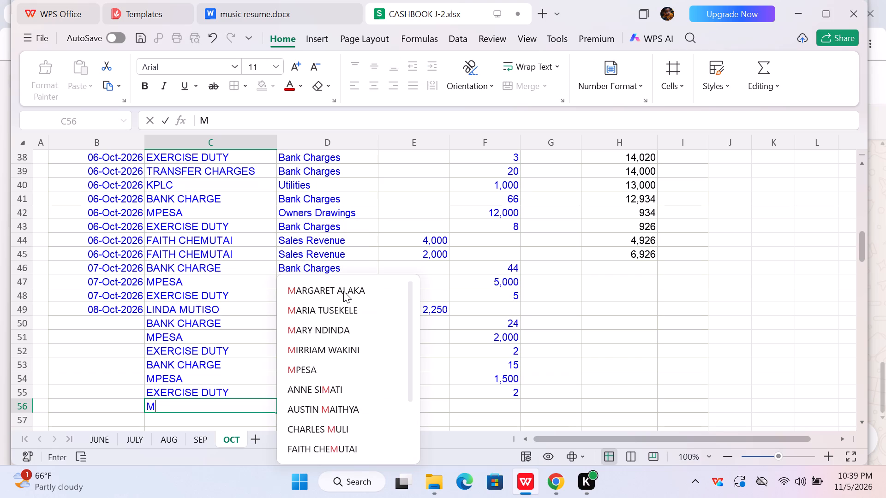
left_click(347, 350)
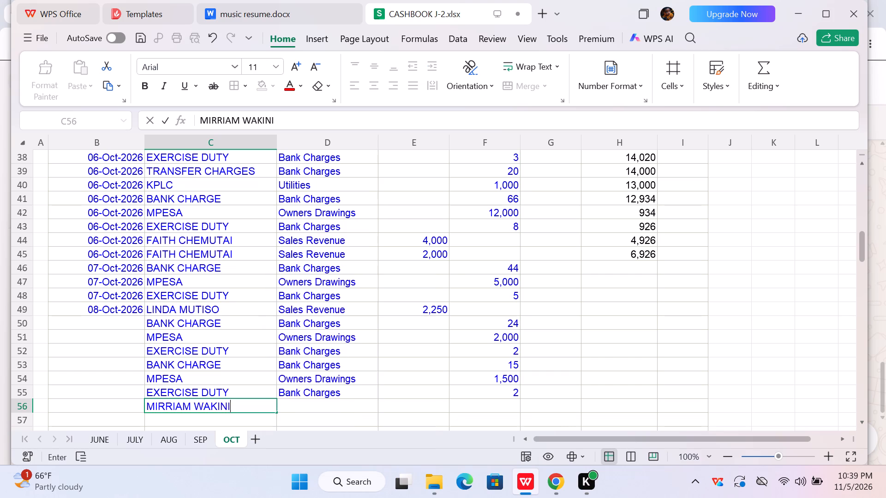
key("Down")
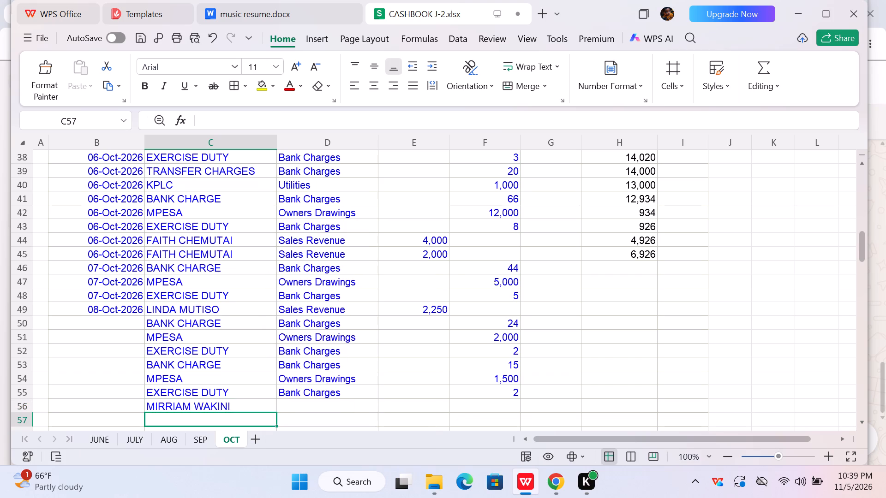
key("l")
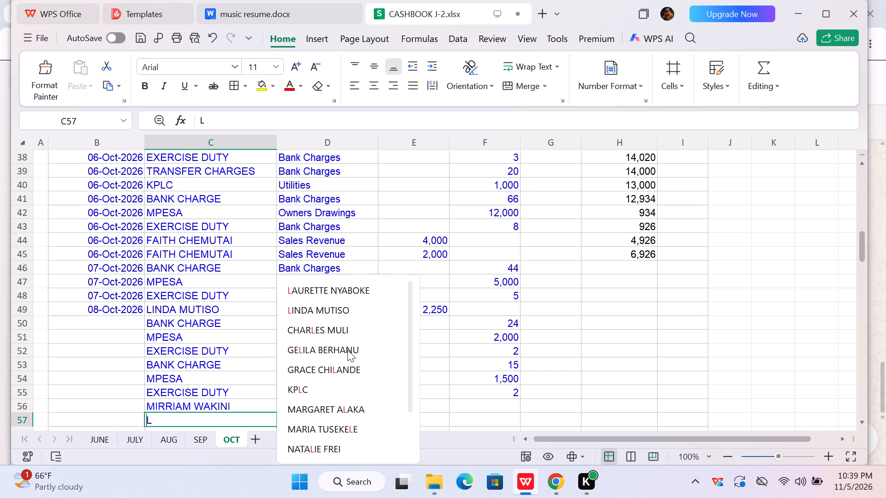
left_click(346, 312)
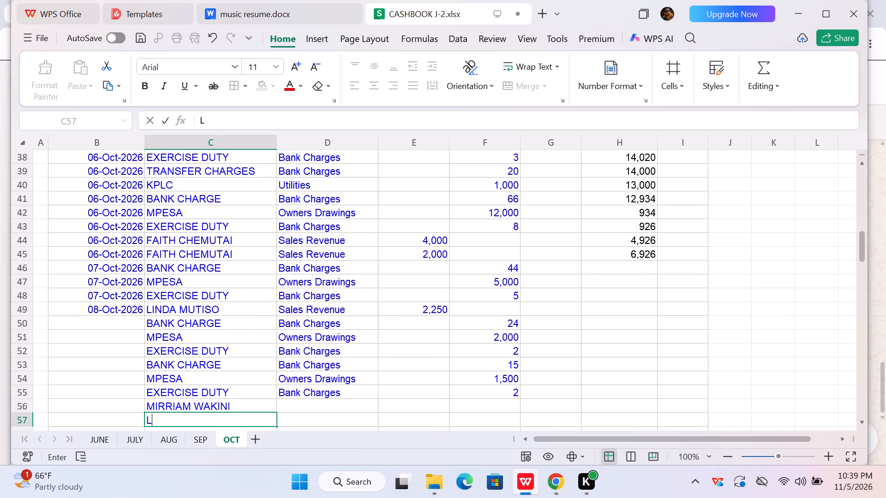
key("Down")
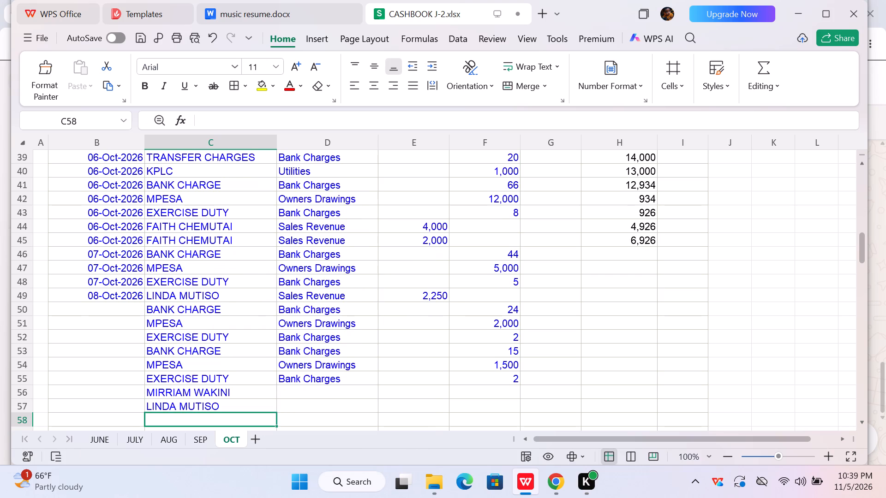
key("l")
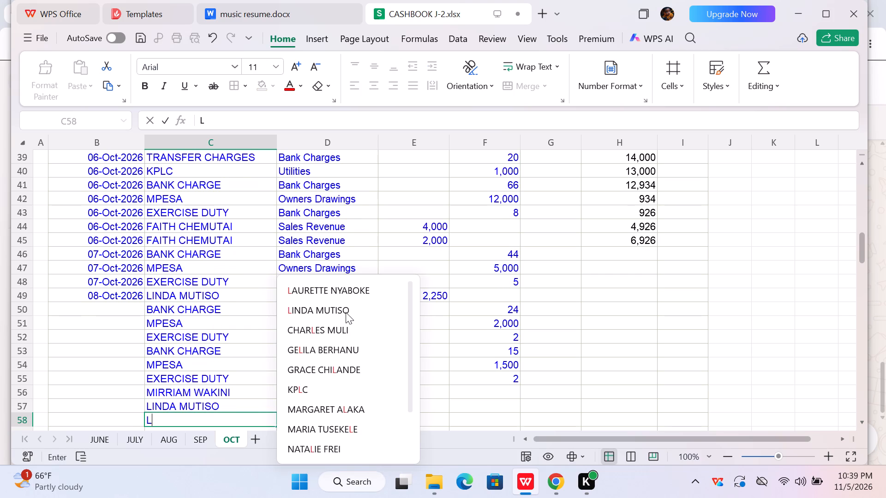
left_click(346, 312)
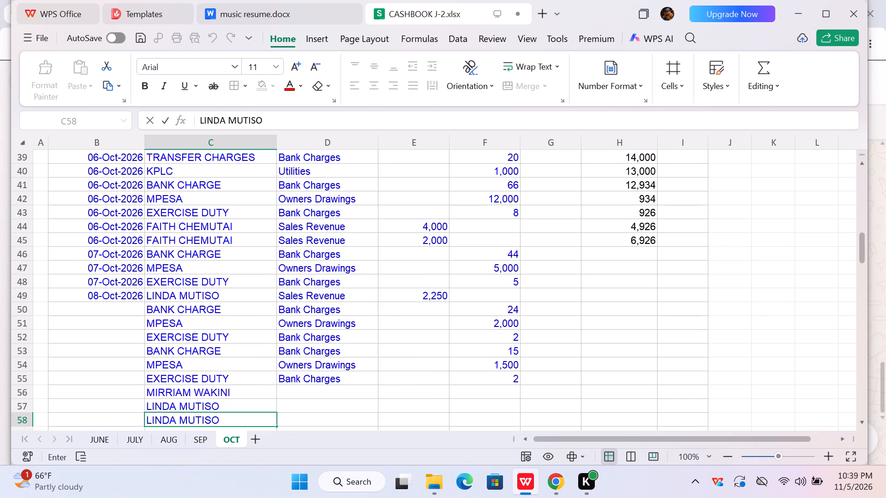
Enter the category "Sales Revenue" for the three customer receipts in cells D56, D57 and D58.
left_click(353, 394)
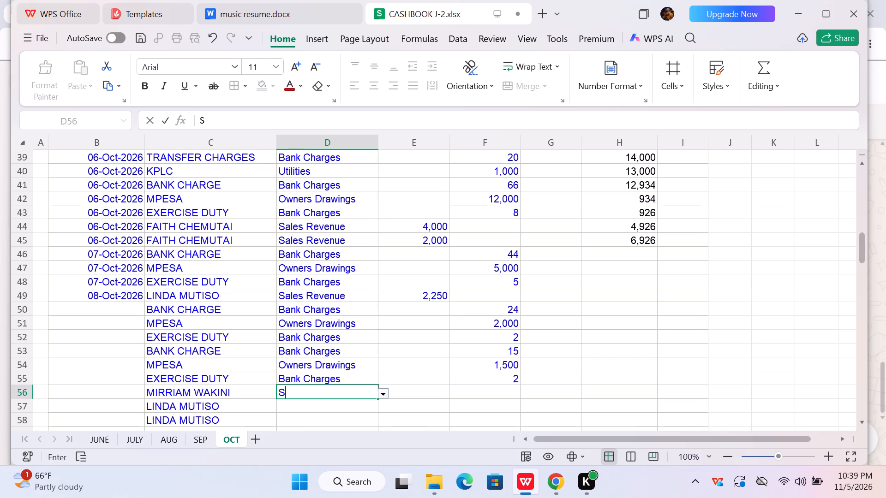
type("ales")
key("space")
type("evenue")
key("Down")
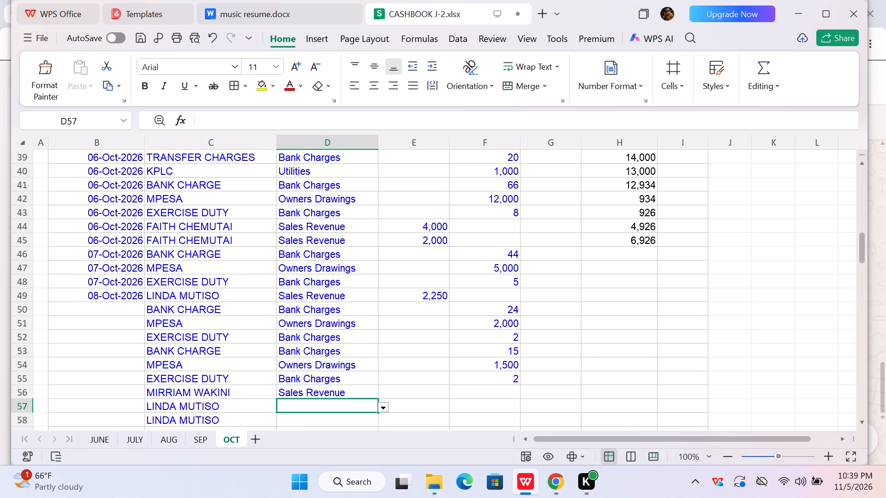
key("s")
type("ales")
key("space")
key("r")
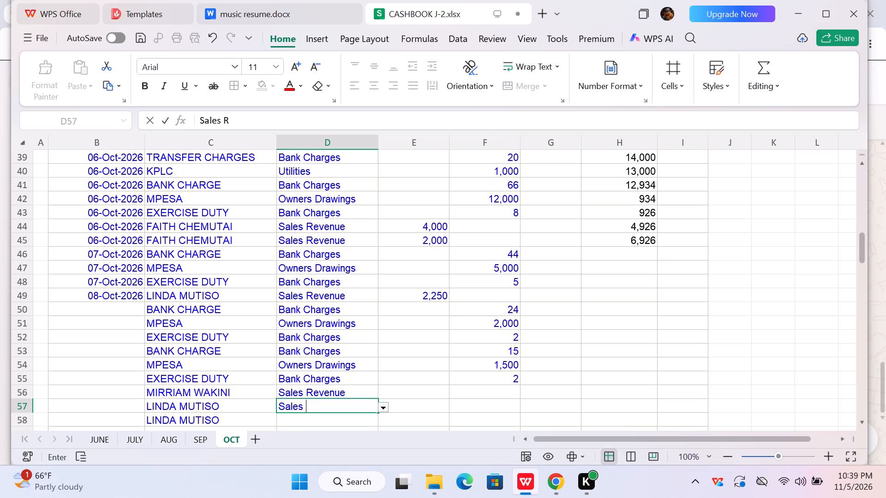
type("evenue")
key("Down")
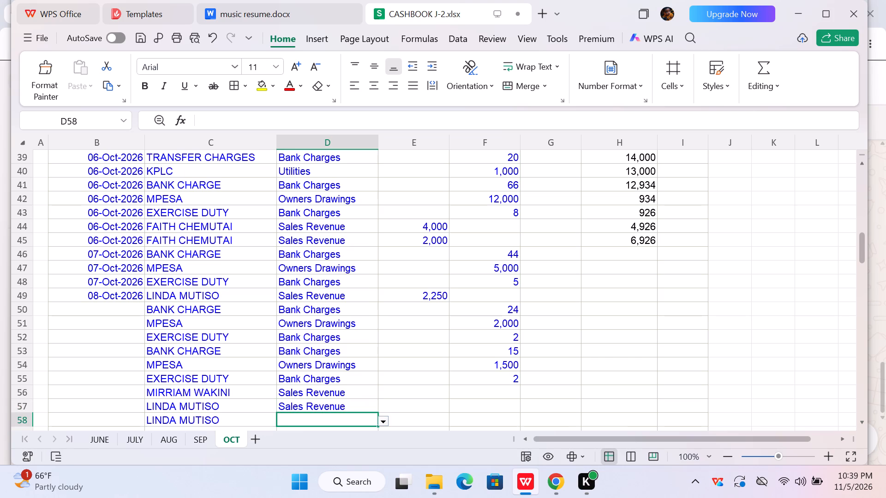
key("s")
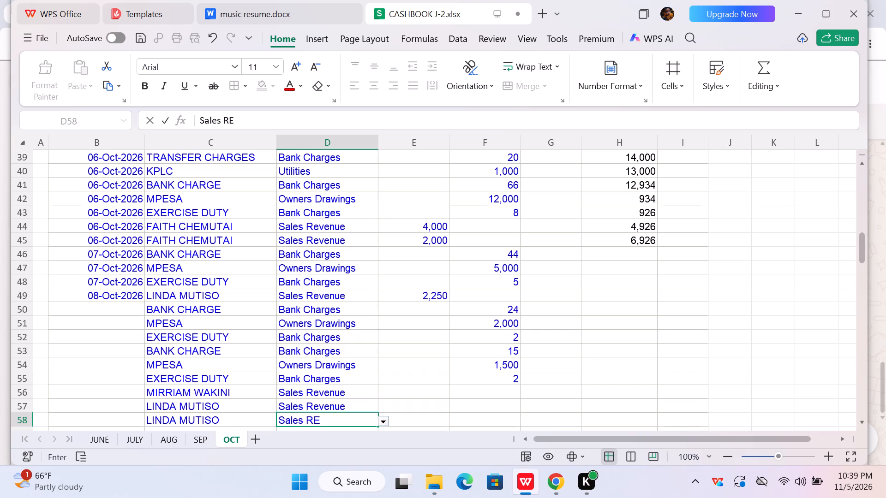
key("BackSpace")
type("evenue")
key("Right")
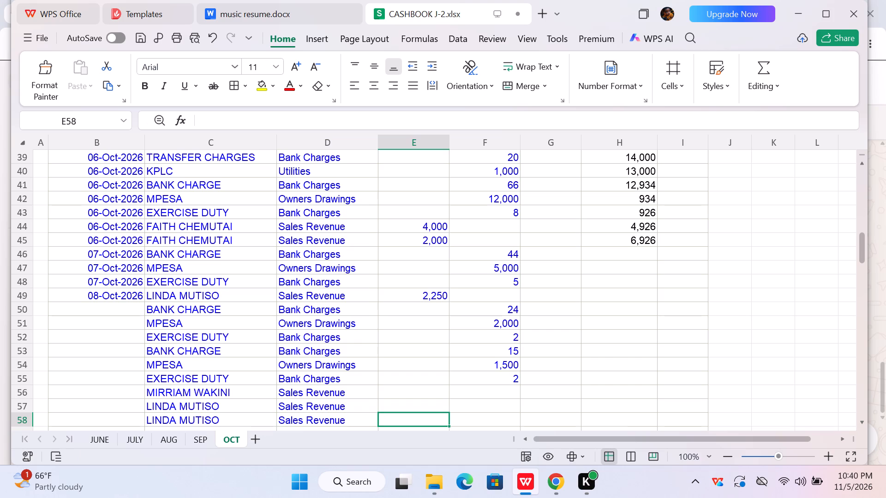
Enter the received amounts in column E: 4800 in E58, 6000 in E57 and 4000 in E56.
type("4800")
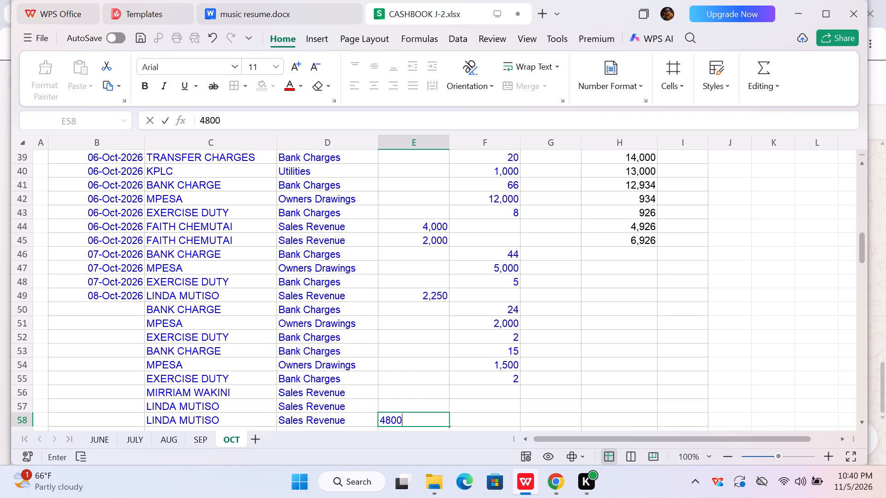
key("Up")
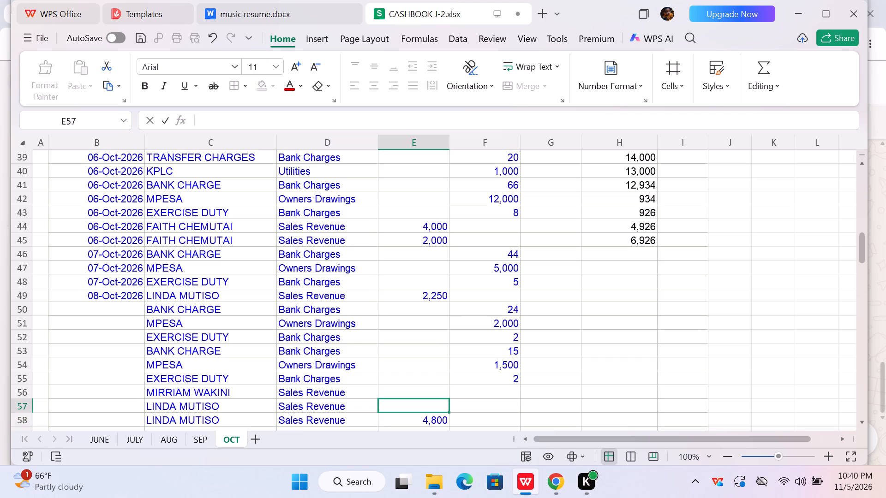
type("6000")
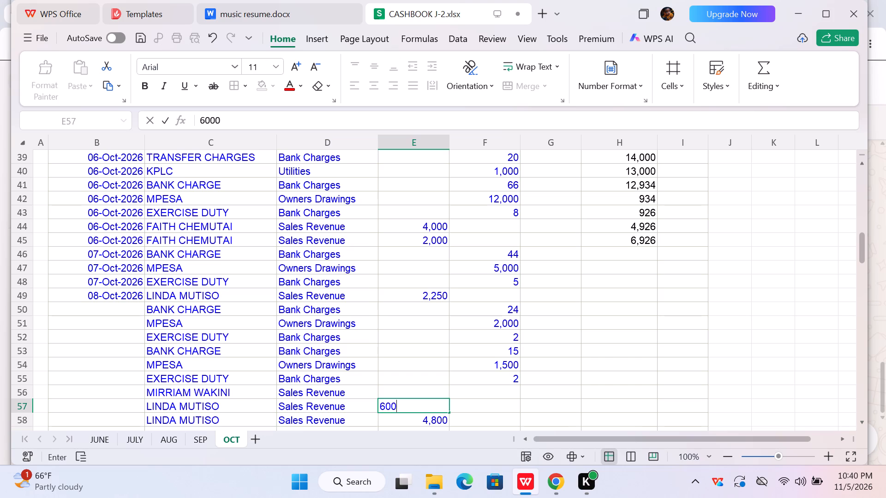
key("Up")
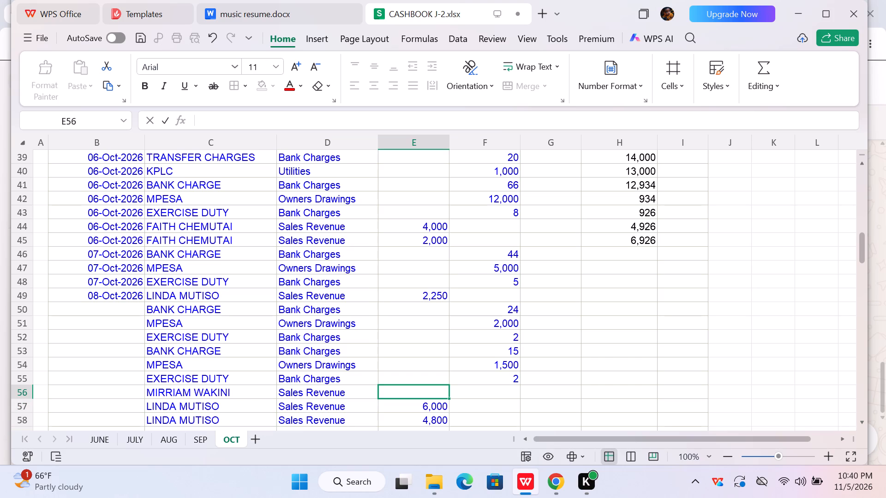
type("4000")
key("Down")
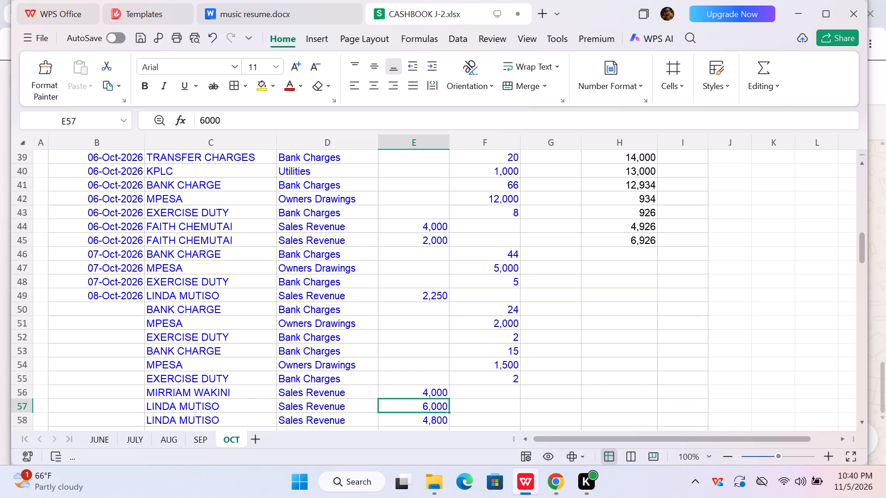
Fill the running balance formula from H45 down through H63.
left_click(649, 240)
left_click_drag(657, 245, 659, 395)
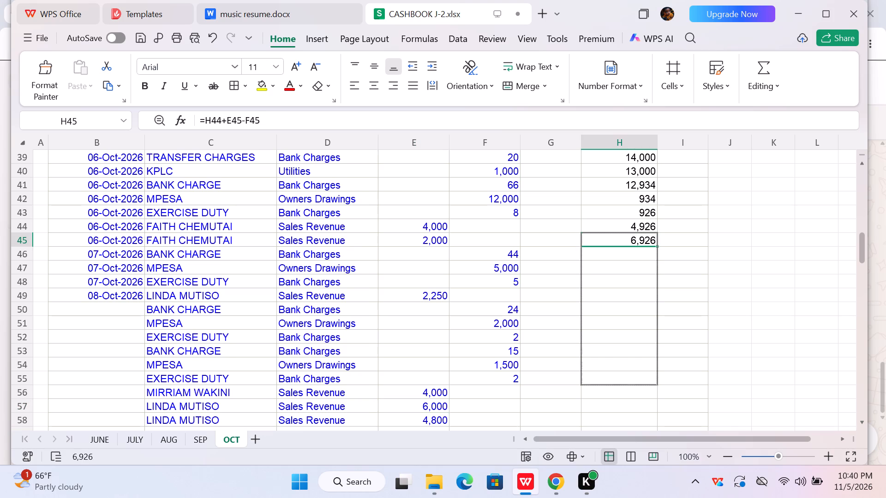
left_click_drag(659, 395, 654, 412)
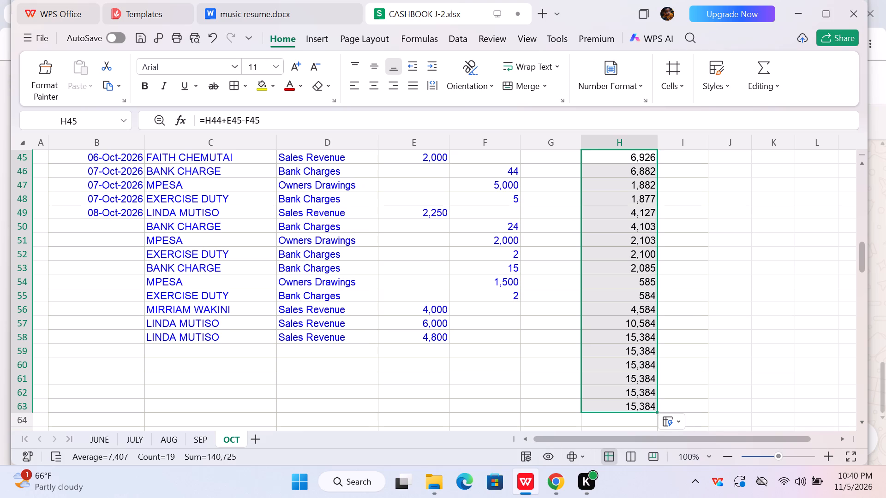
Copy the date 08-Oct-2026 from B49 into each of the cells B50 to B55.
left_click(859, 418)
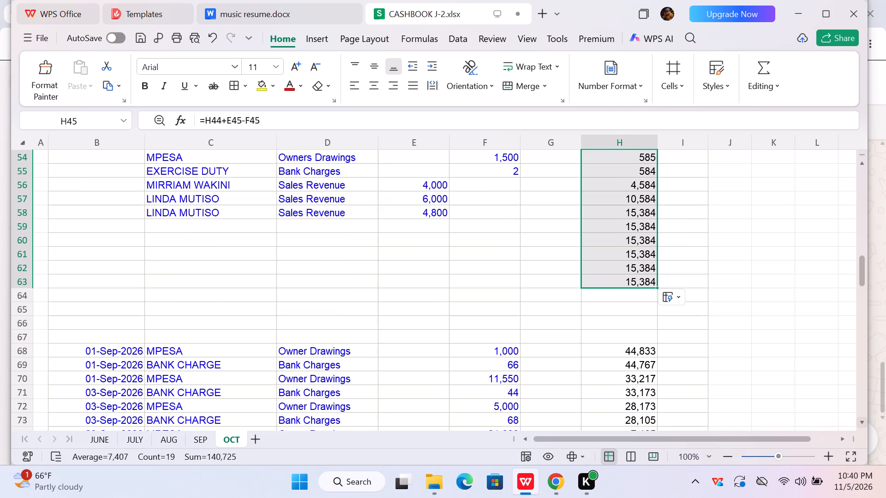
left_click(860, 166)
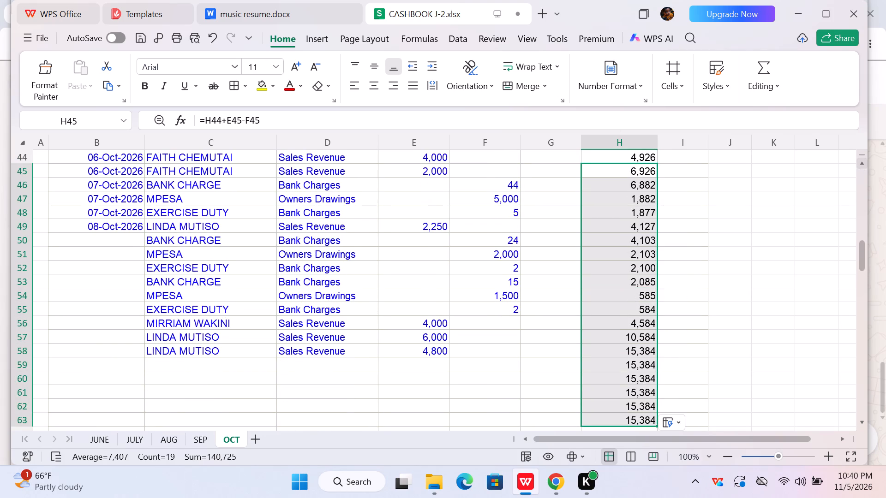
left_click(135, 225)
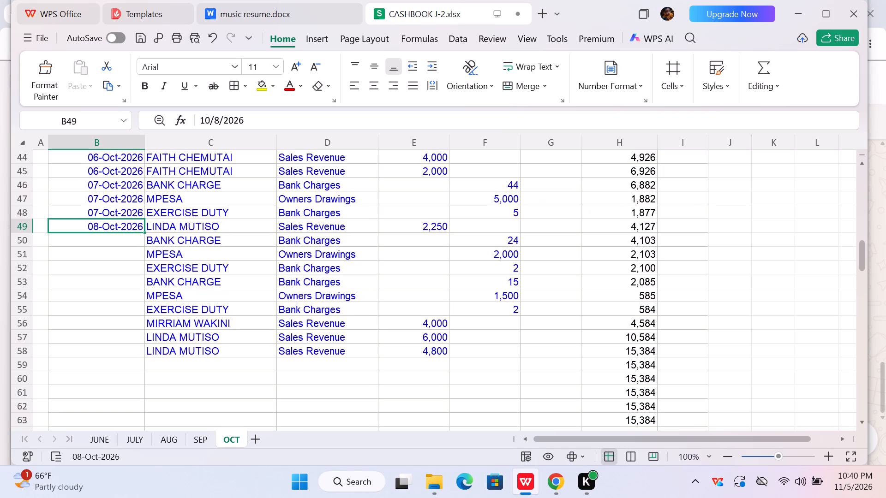
key("ctrl+c")
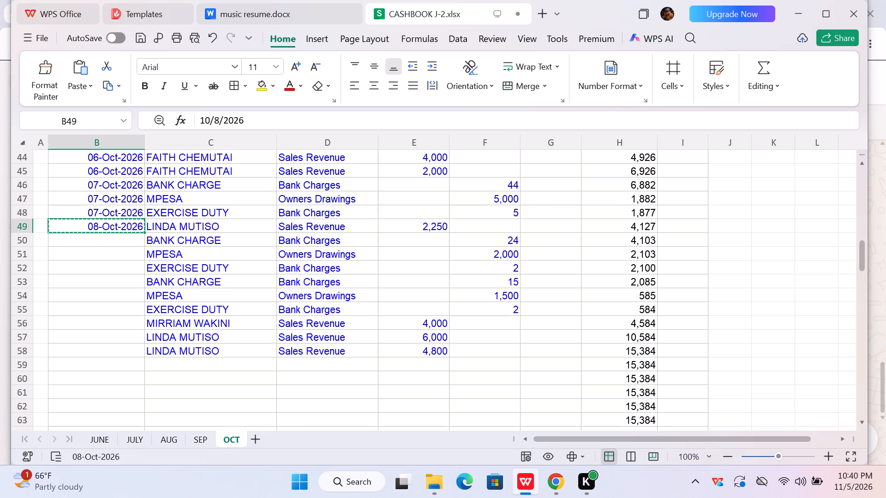
left_click(130, 233)
left_click(135, 238)
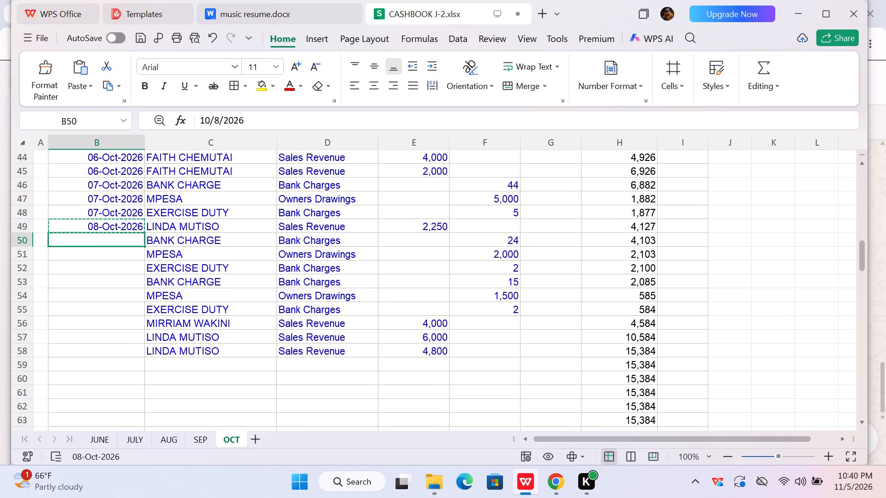
key("ctrl+v")
left_click(134, 255)
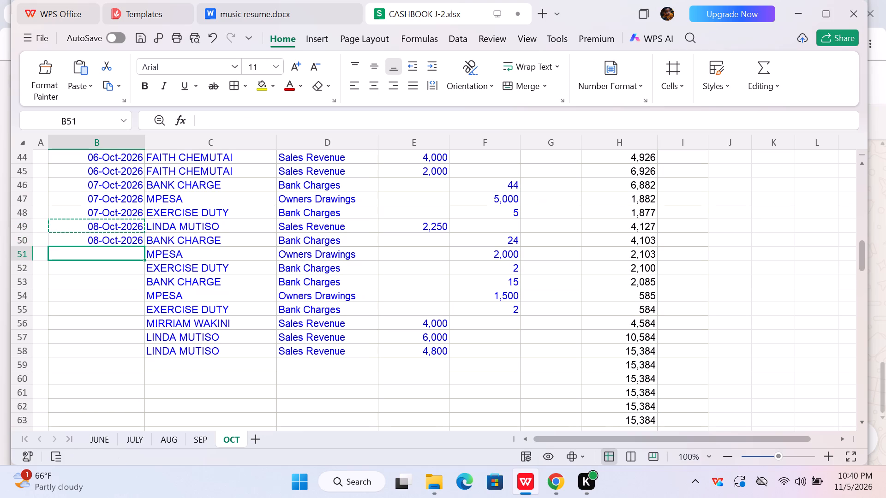
key("ctrl+v")
left_click(132, 266)
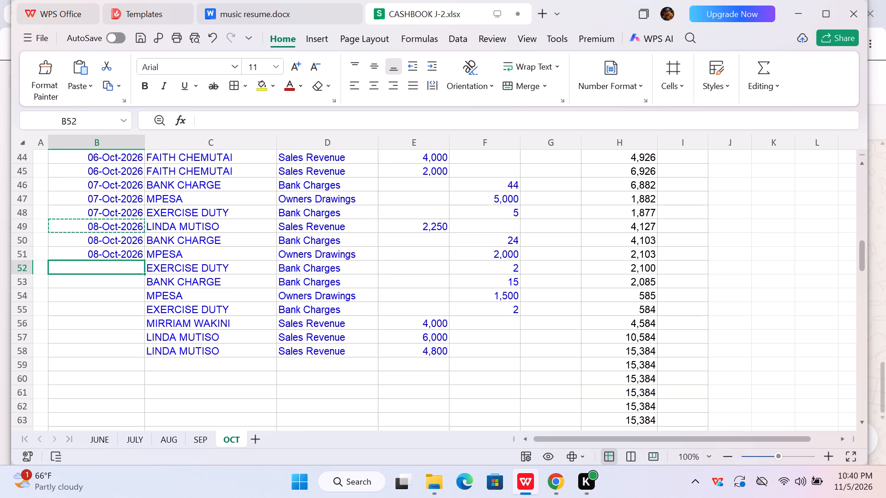
key("ctrl+v")
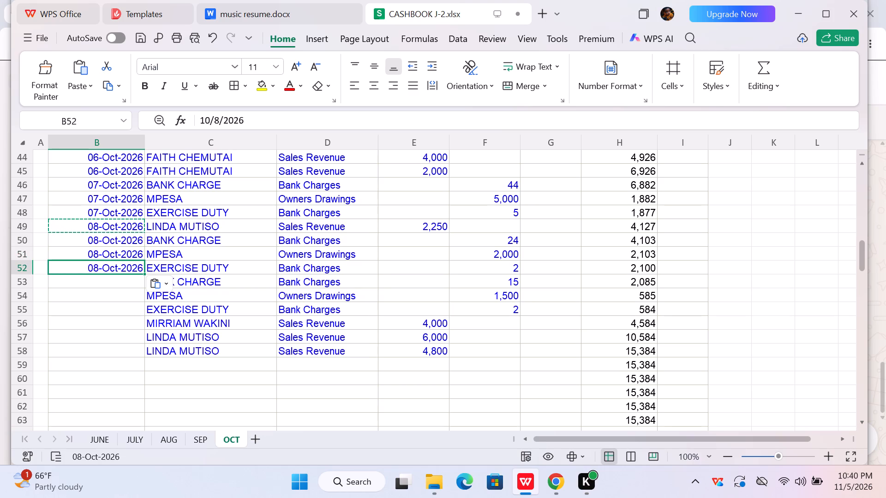
left_click(131, 284)
key("ctrl+v")
left_click(135, 294)
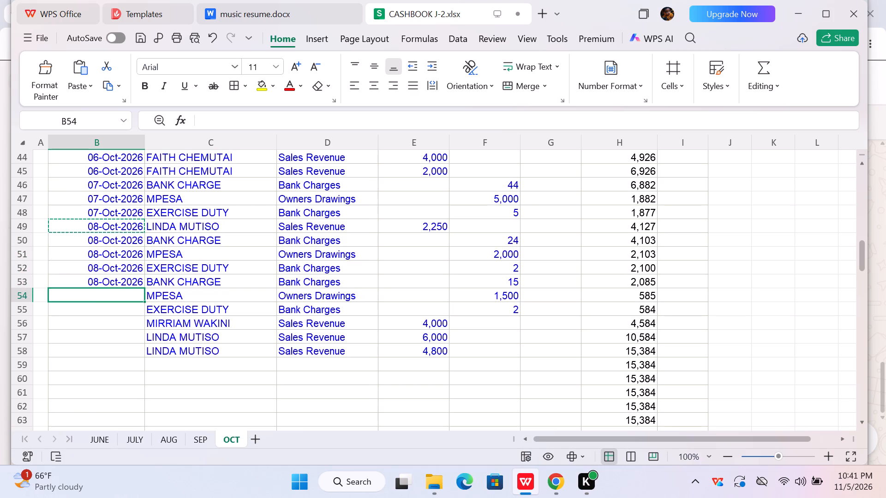
key("ctrl+v")
left_click(128, 309)
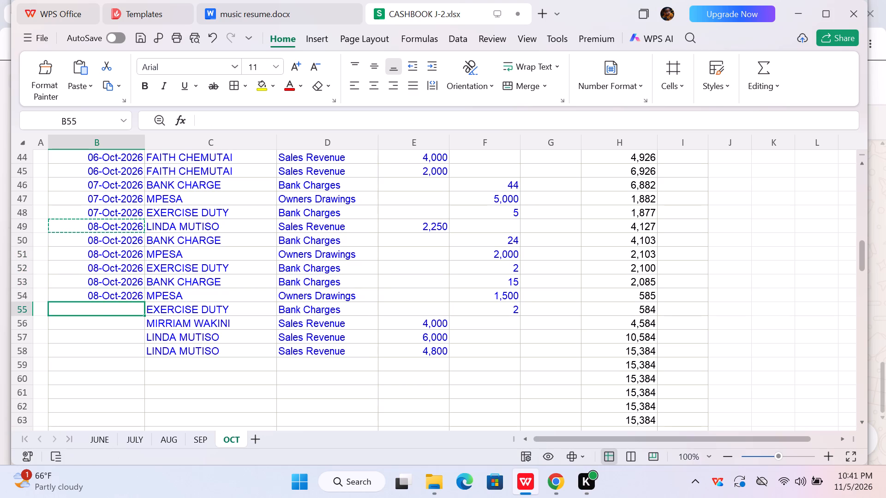
key("ctrl+v")
left_click(128, 309)
Copy the same date into B56 and change it to 10/13/2026.
left_click(137, 320)
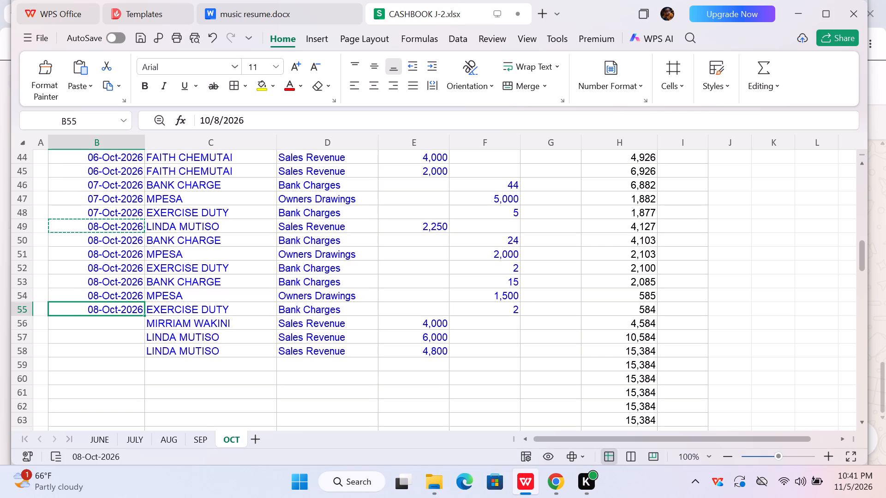
key("ctrl+v")
scroll(160, 268, "down", 1)
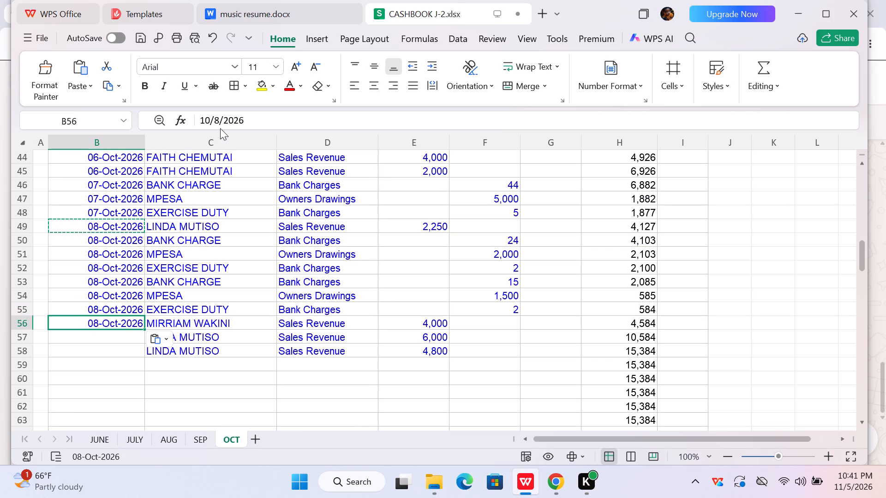
left_click(219, 118)
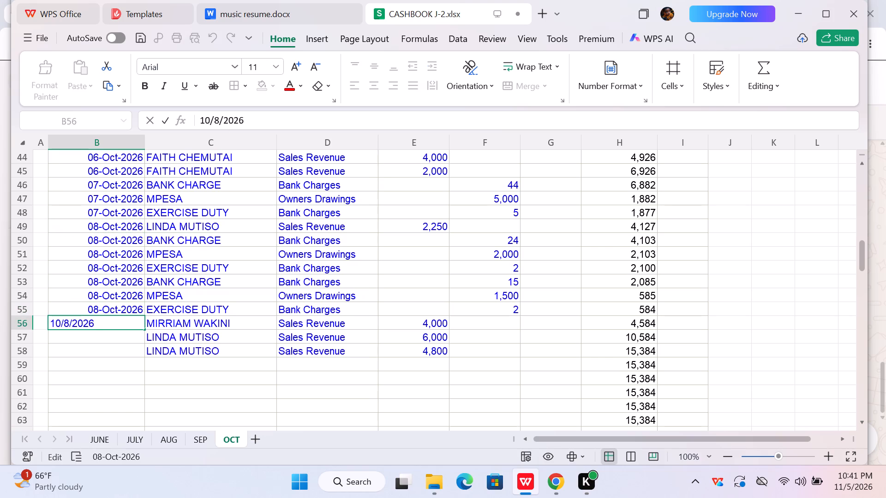
key("BackSpace")
type("13")
key("Return")
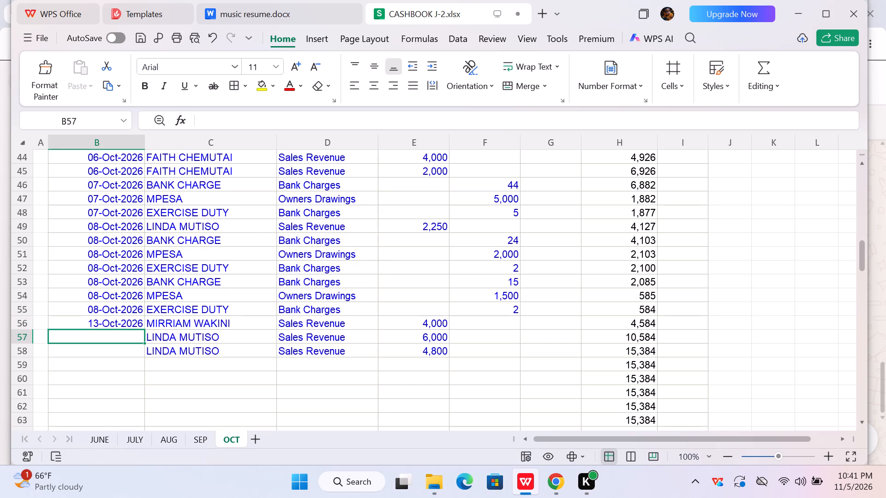
Extend the date series from B56 into B57 as 14-Oct-2026, and copy that date into B58.
left_click(99, 320)
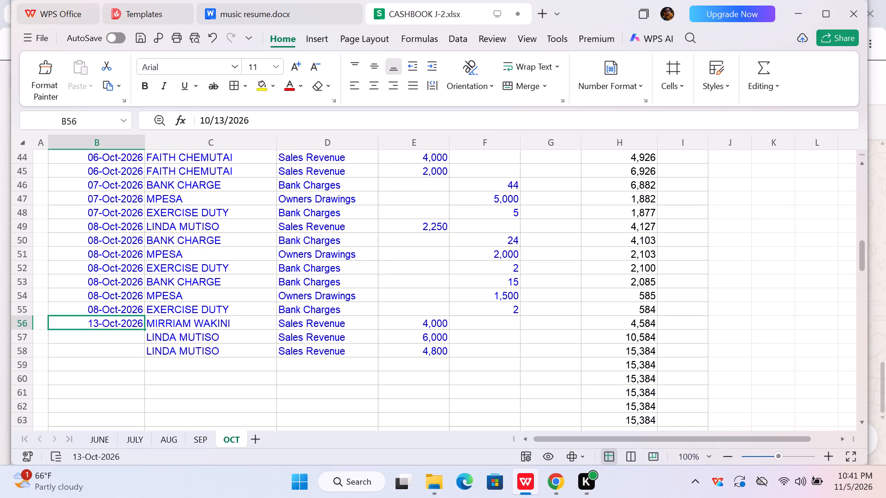
left_click_drag(144, 330, 144, 345)
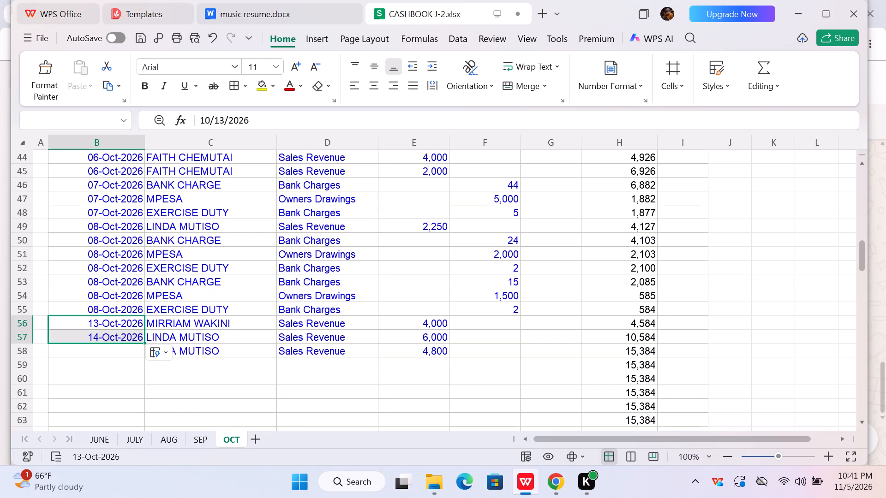
left_click(144, 336)
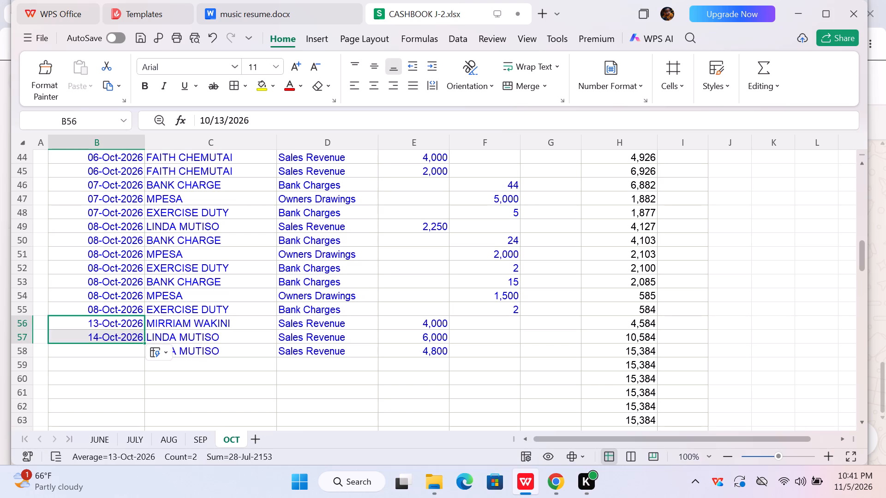
left_click(129, 338)
key("ctrl+c")
left_click(129, 338)
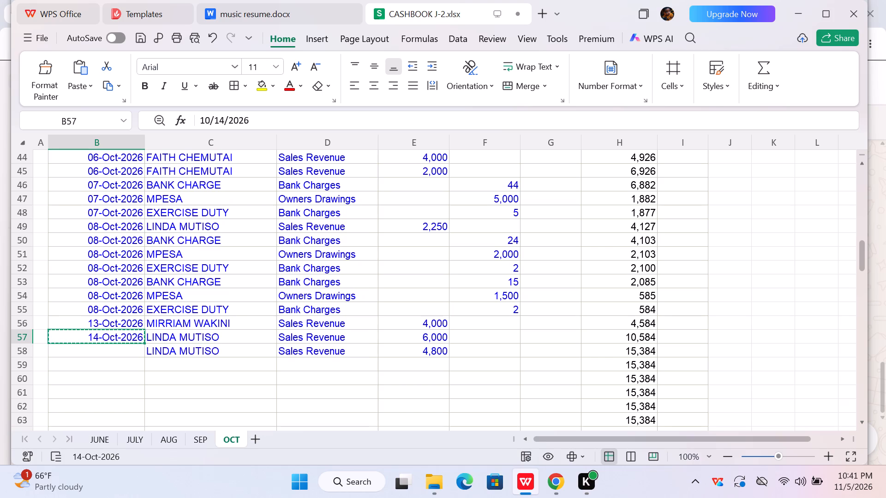
left_click(141, 351)
key("ctrl+v")
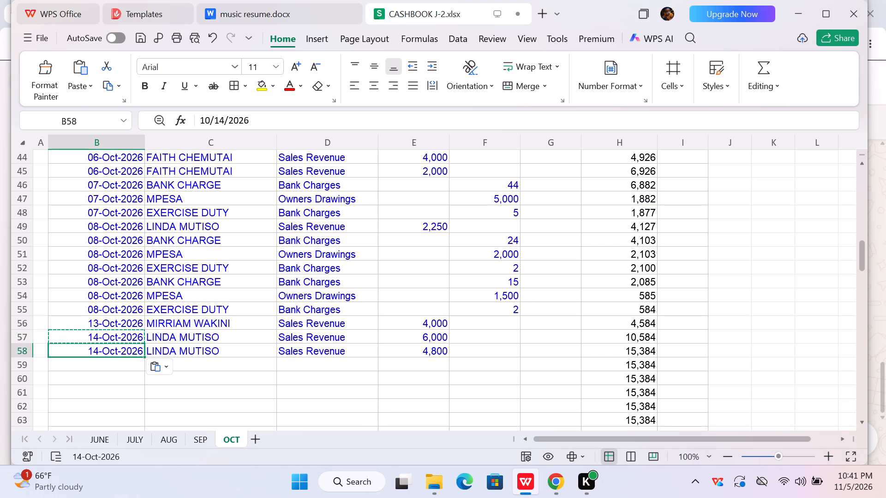
key("Return")
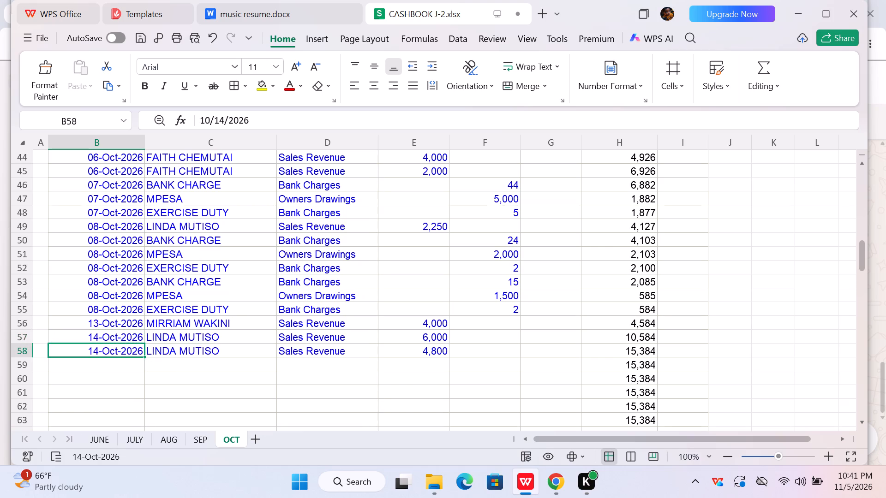
Extend the date series from B58 into B59 as 15-Oct-2026.
left_click(126, 366)
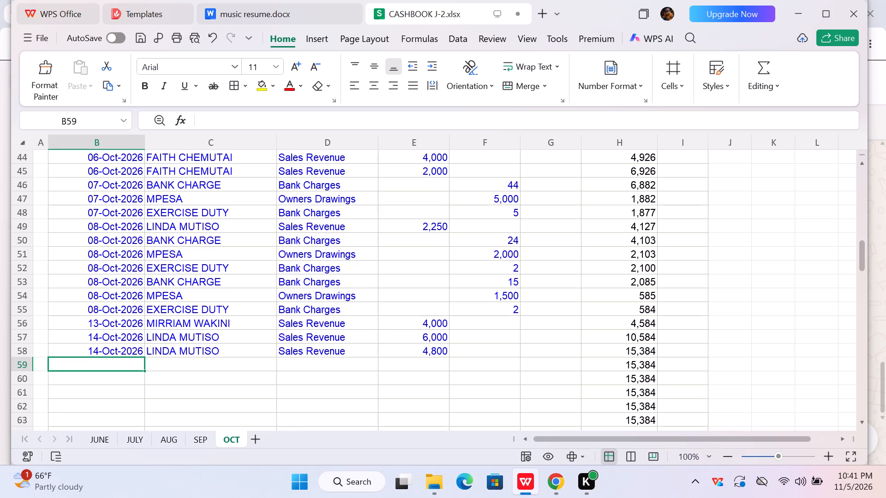
left_click(133, 352)
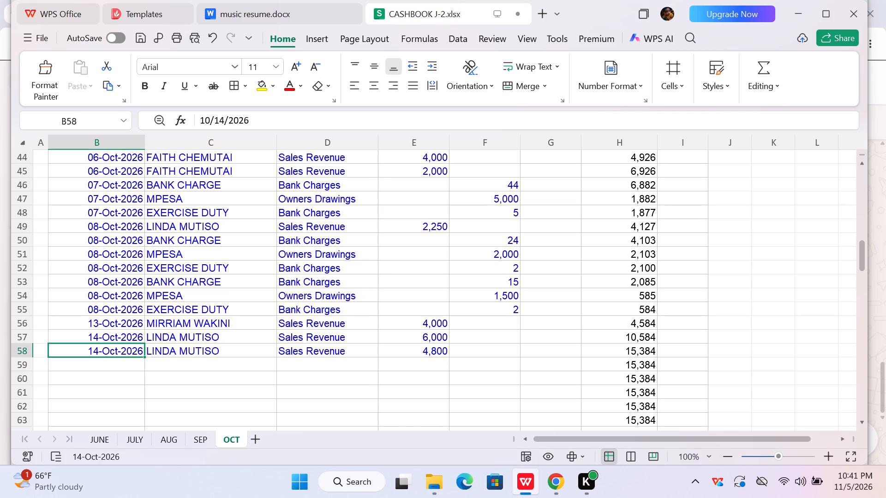
left_click_drag(147, 357, 145, 369)
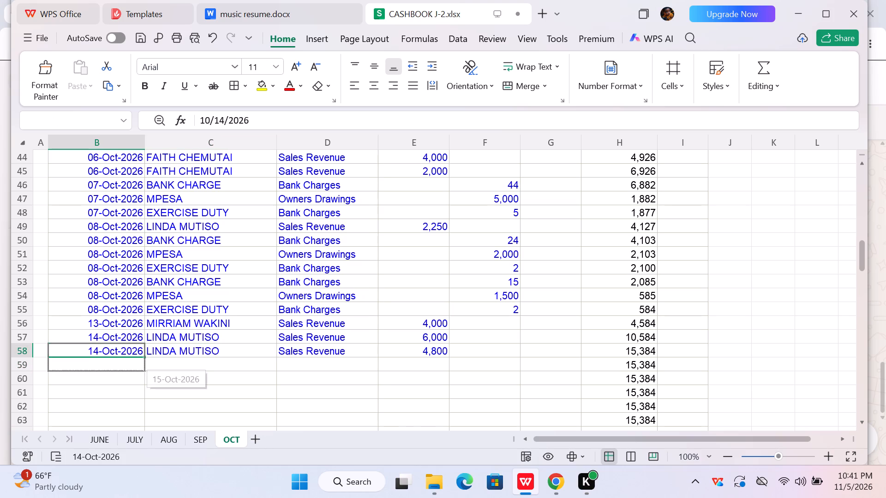
left_click_drag(145, 369, 145, 371)
left_click(162, 369)
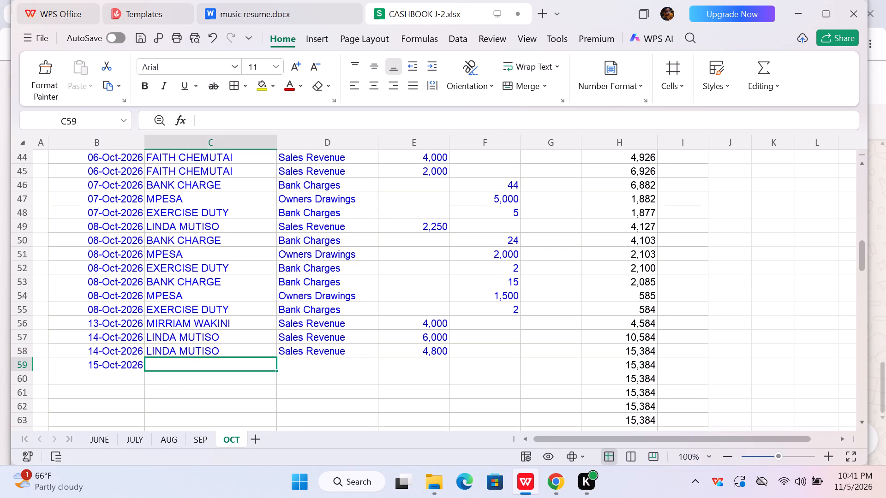
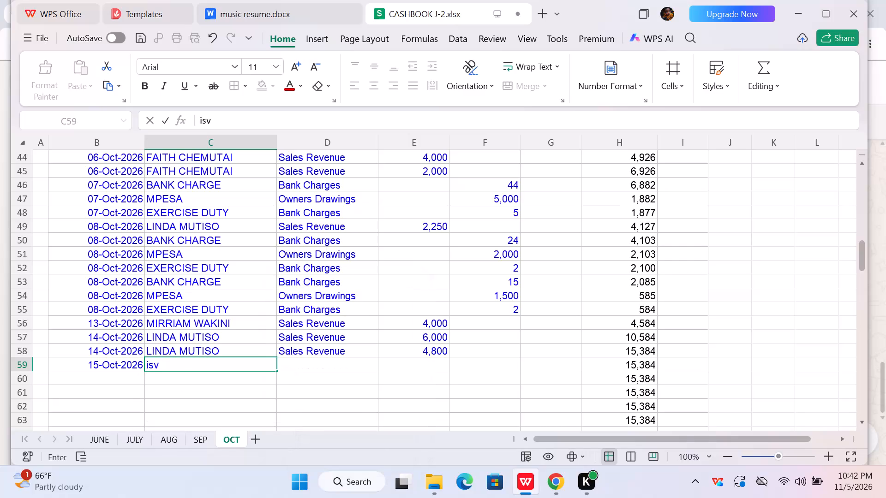
Enter the customer's name as the description in C59 and Sales Revenue as the category in D59.
key("BackSpace")
key("BackSpace")
key("BackSpace")
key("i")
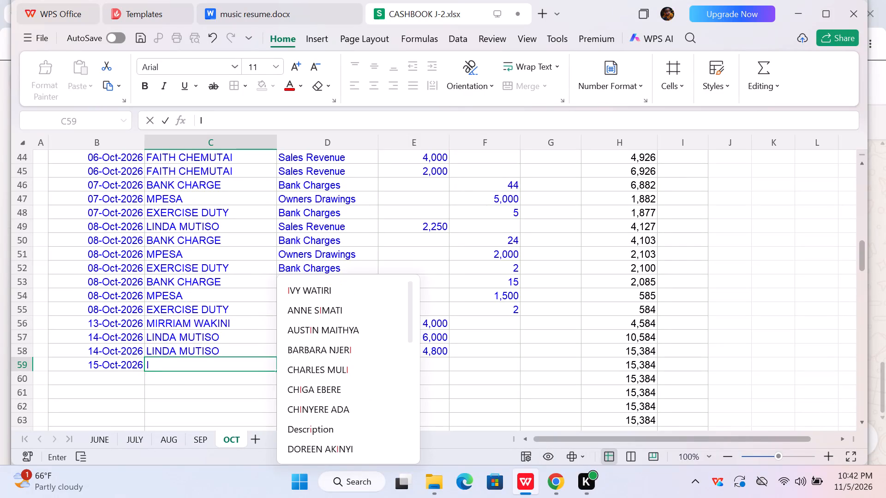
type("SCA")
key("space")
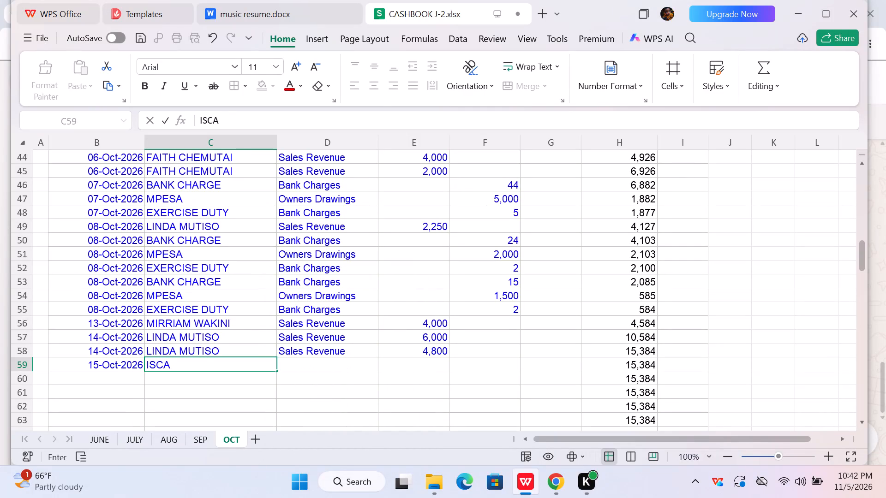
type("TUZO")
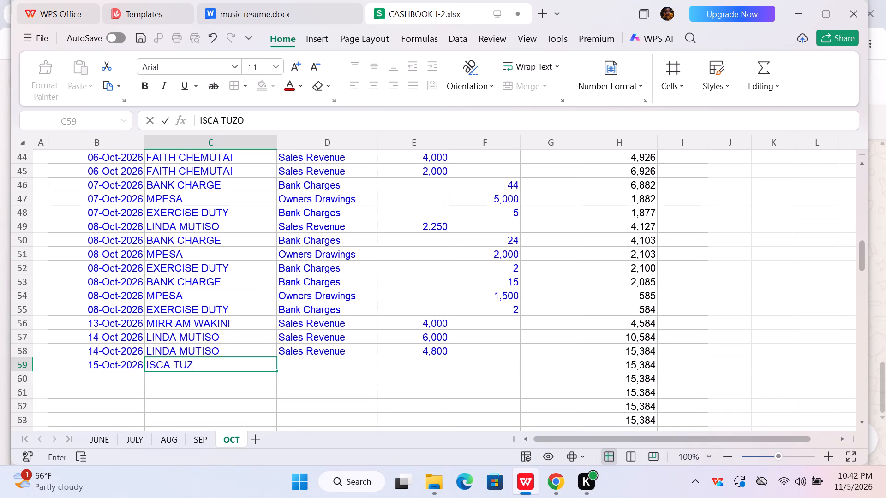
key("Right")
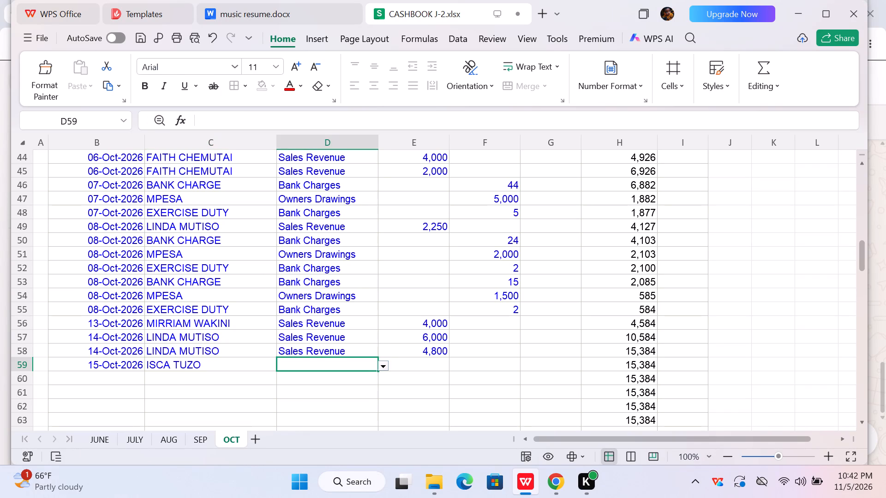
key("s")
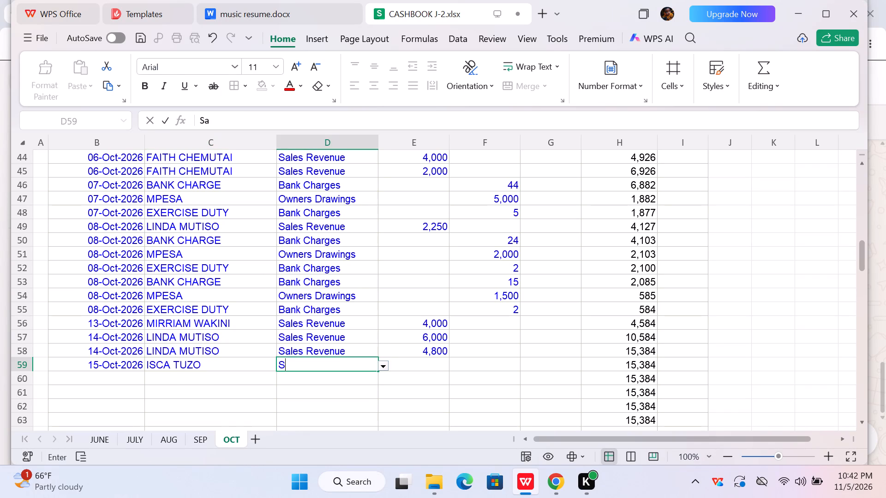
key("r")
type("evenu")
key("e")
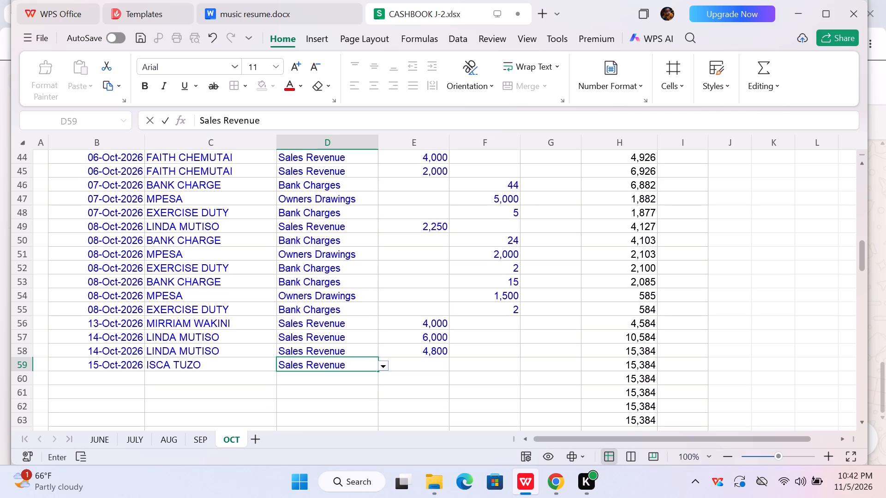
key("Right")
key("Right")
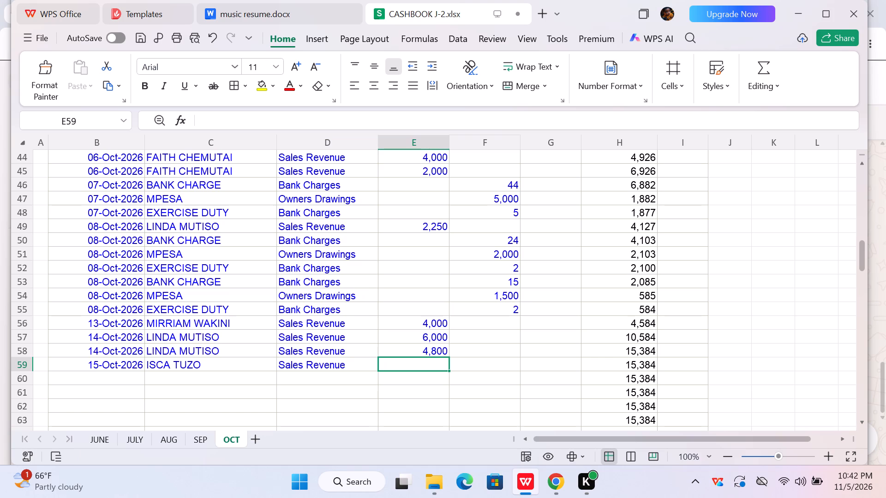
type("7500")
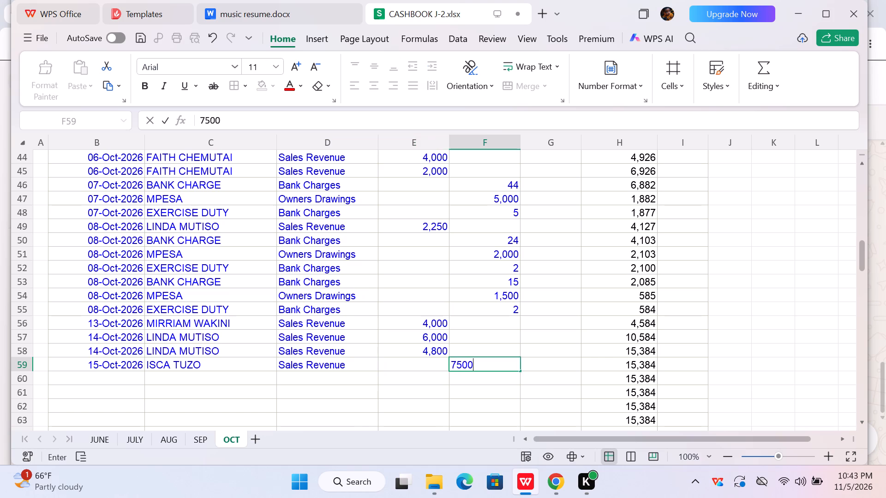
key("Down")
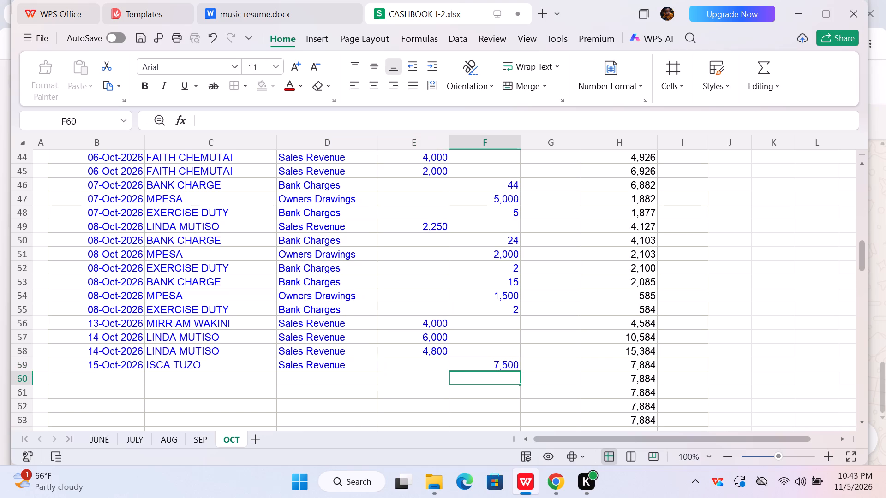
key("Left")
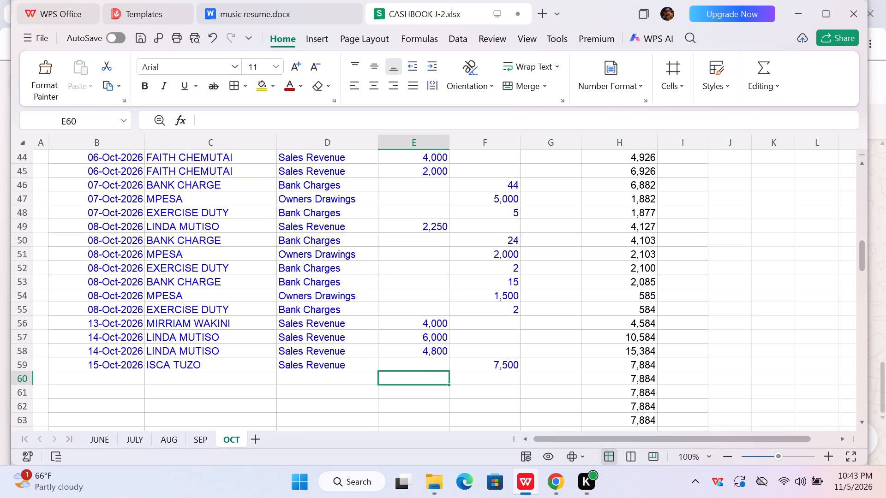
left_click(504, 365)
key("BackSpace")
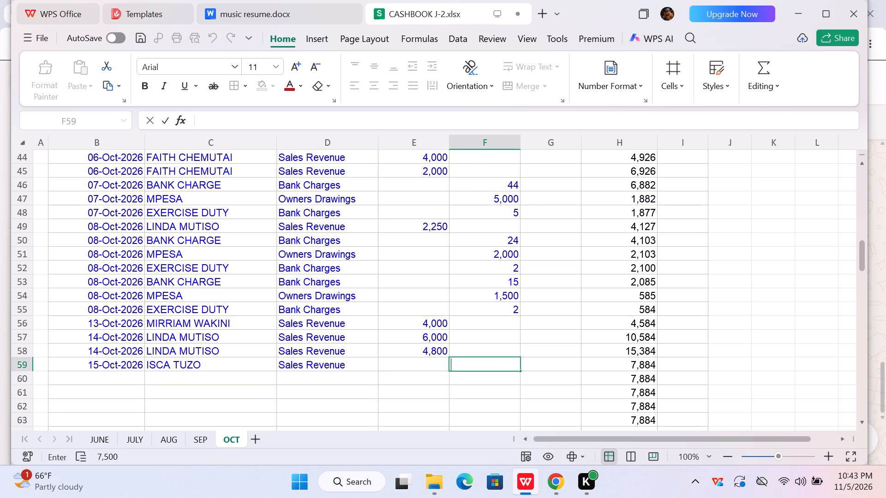
Enter 7500 as the money in amount in E59 for the 15-Oct-2026 sale.
left_click(426, 362)
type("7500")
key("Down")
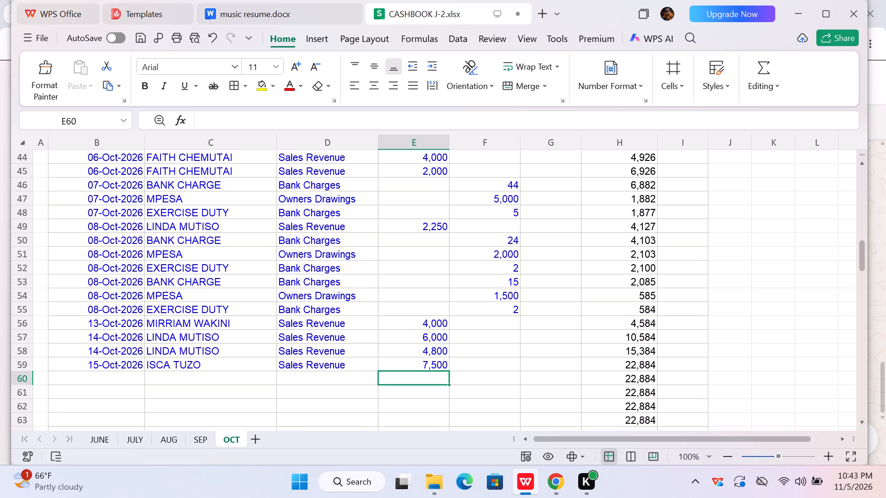
Enter 20000 as money out in F60 and 5500 as money in in E61.
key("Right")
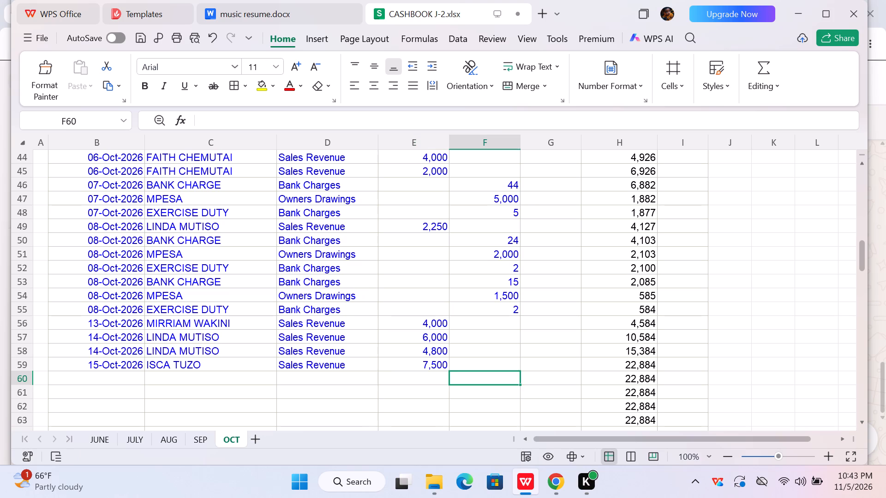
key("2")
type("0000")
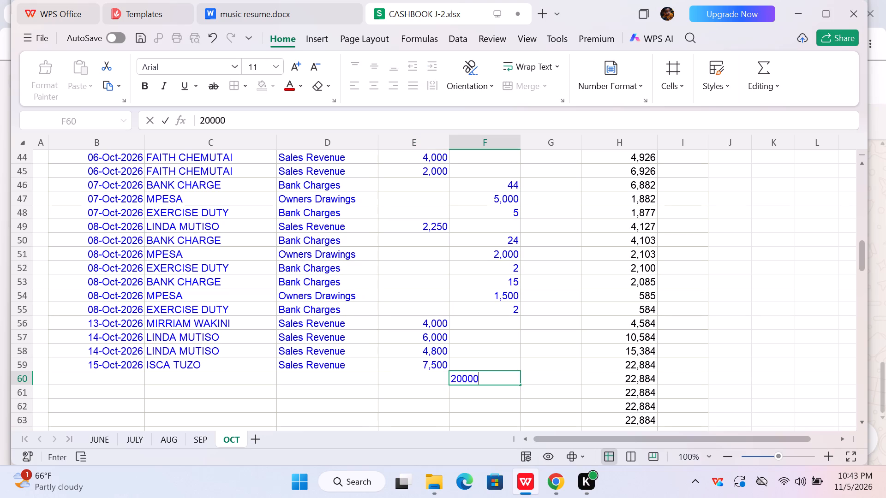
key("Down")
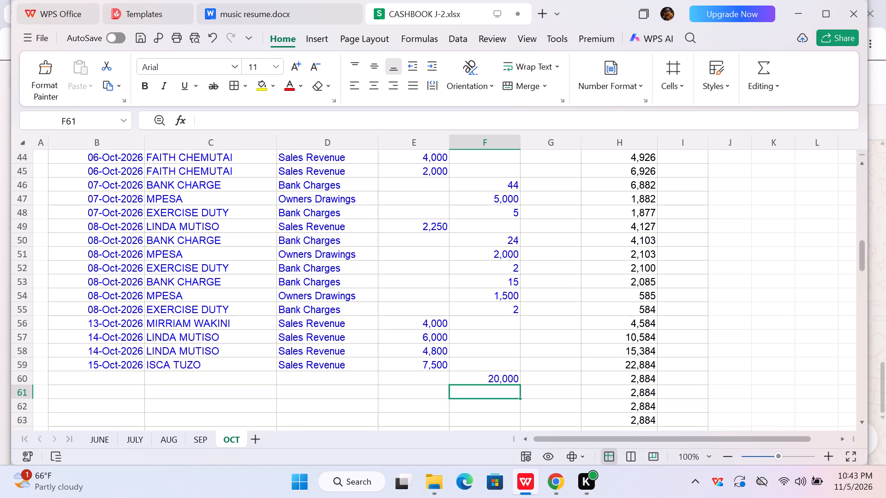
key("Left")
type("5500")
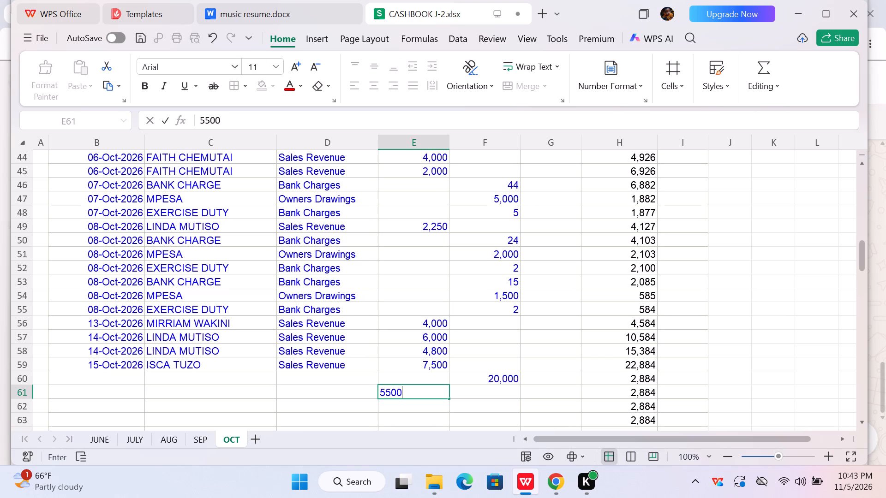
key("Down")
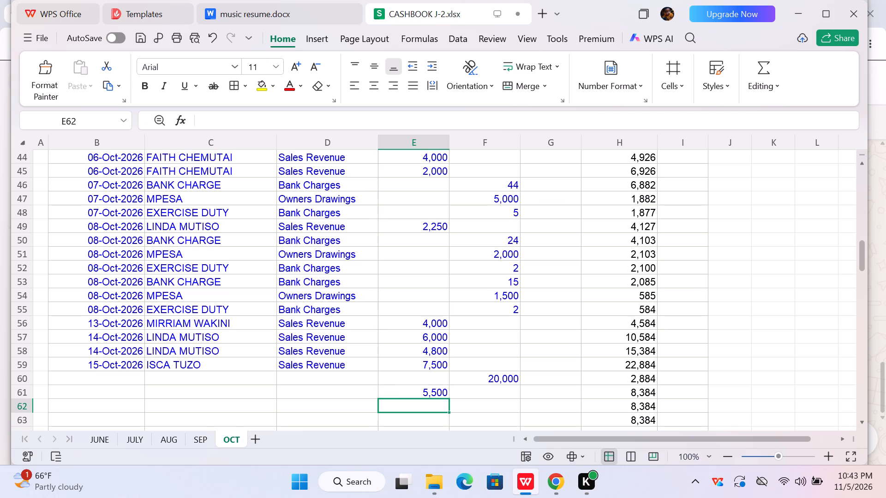
Look through the SEP and AUG sheets for a category that suits the payment in row 60 of OCT.
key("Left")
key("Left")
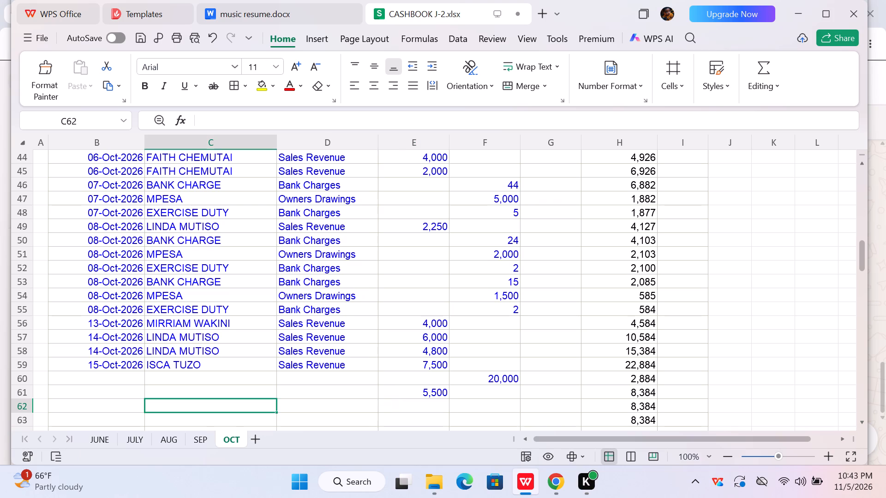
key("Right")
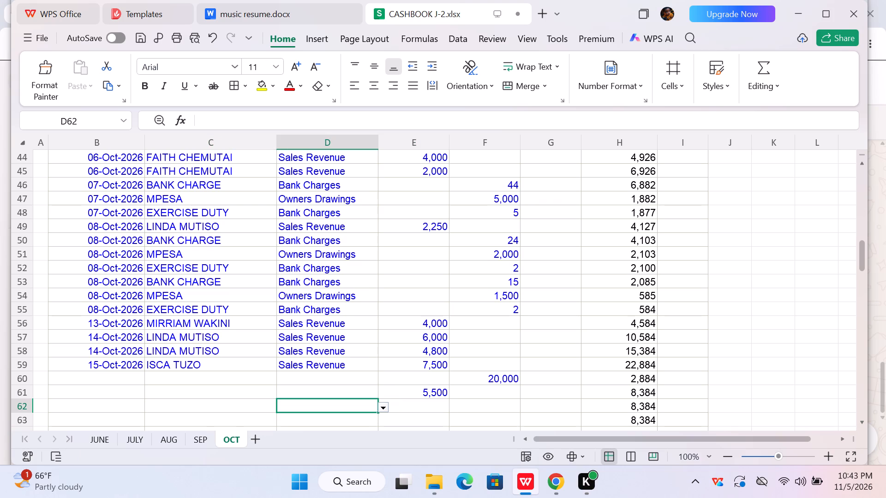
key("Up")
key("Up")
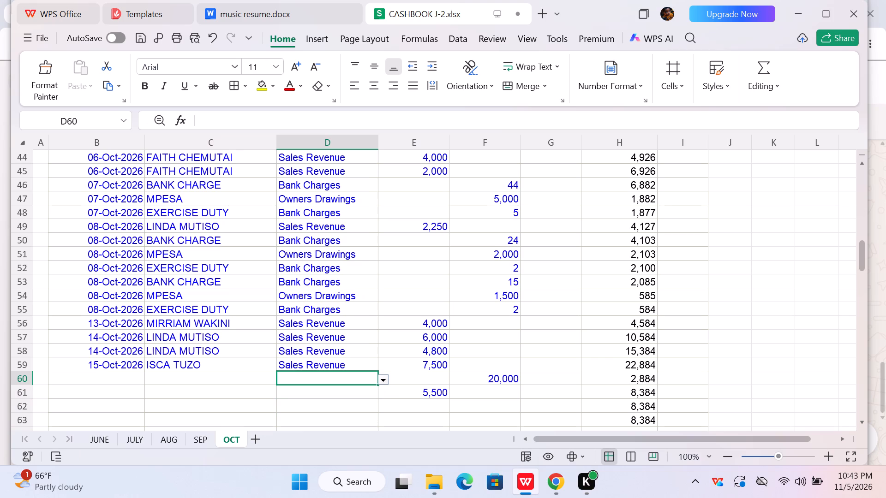
left_click(862, 167)
left_click(203, 440)
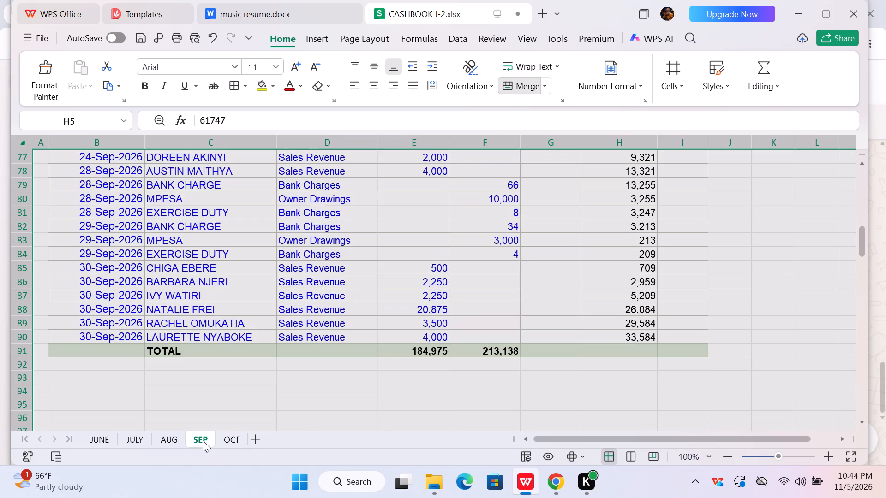
left_click(366, 293)
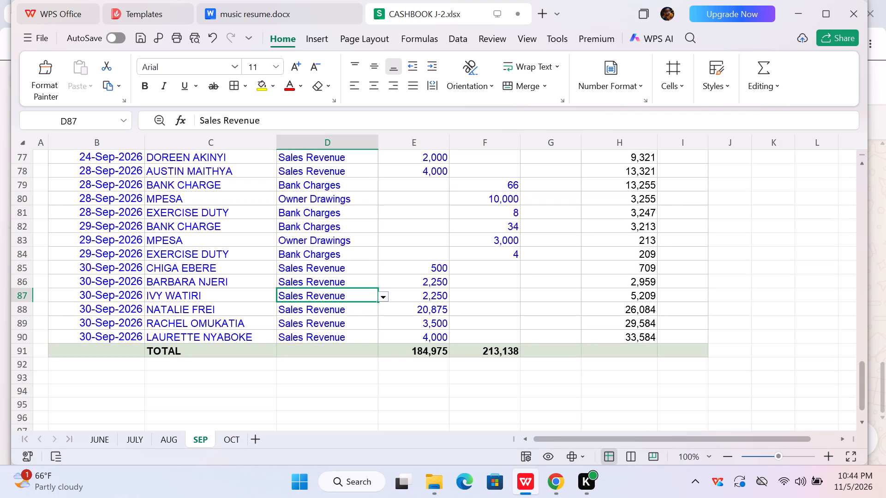
triple_click(861, 175)
double_click(861, 175)
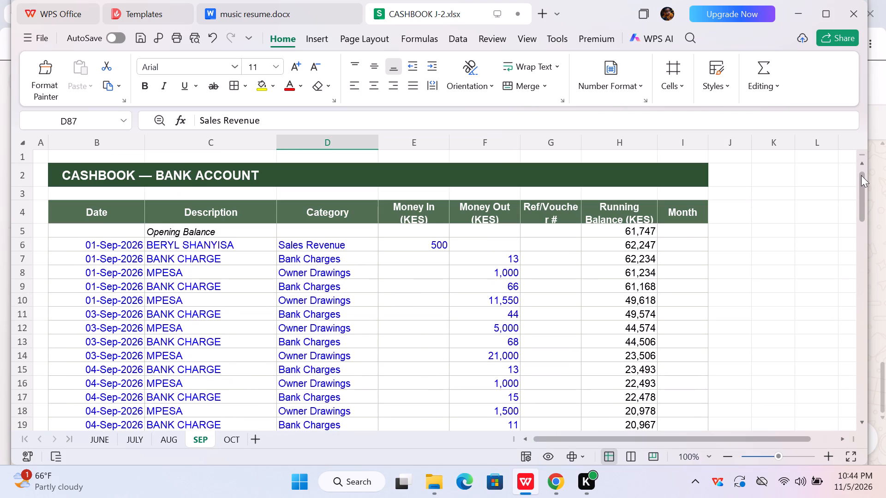
left_click(158, 438)
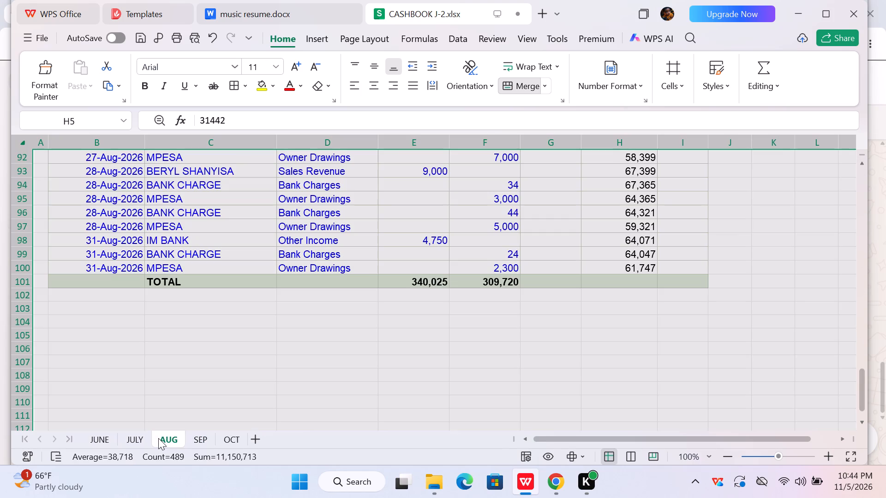
left_click(262, 259)
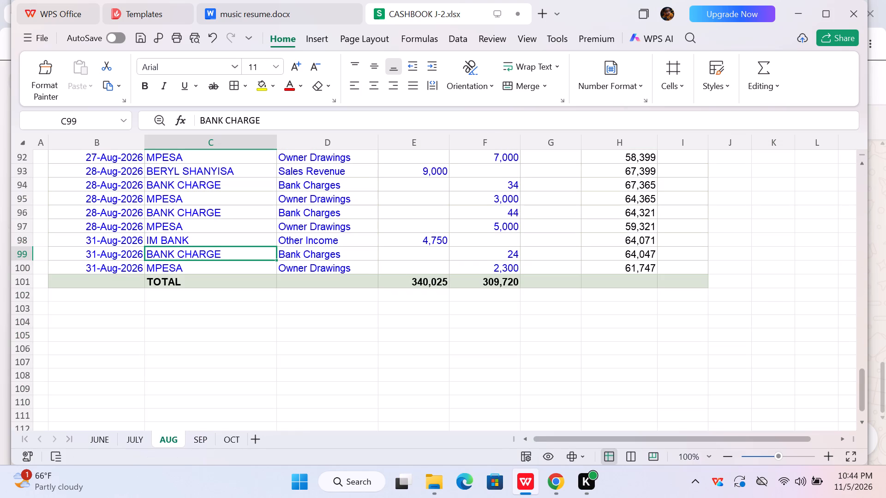
left_click(863, 174)
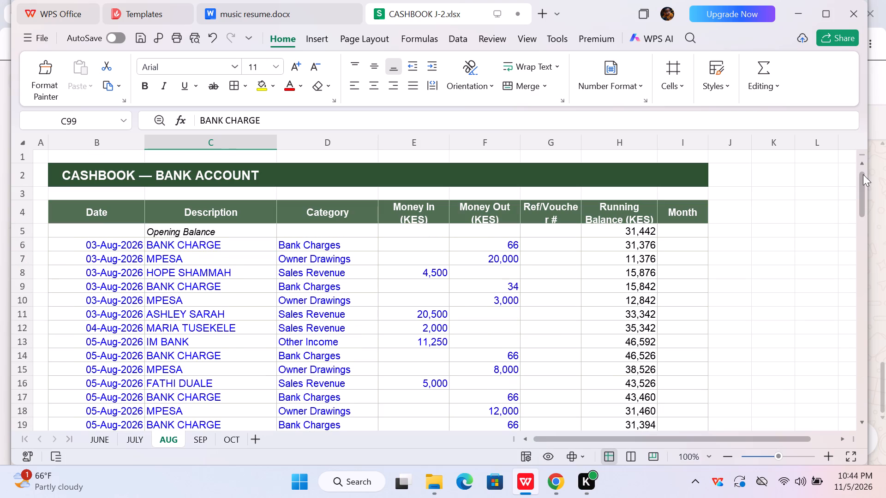
left_click(860, 422)
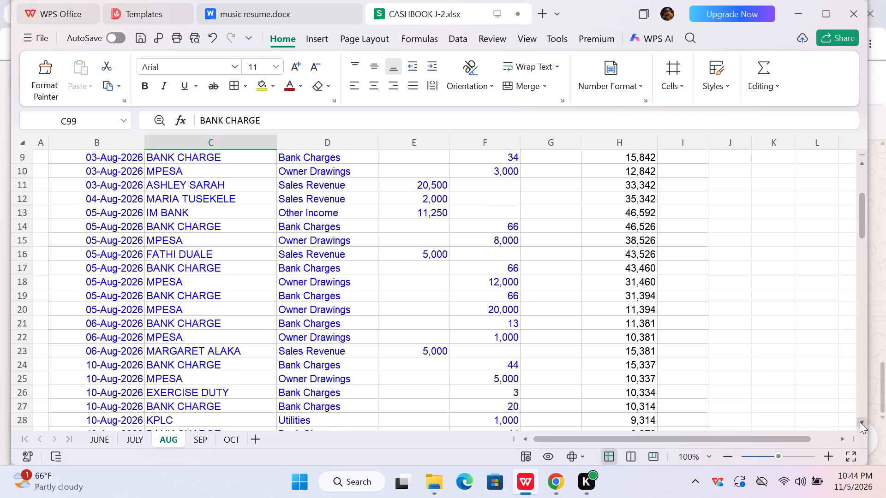
left_click(860, 422)
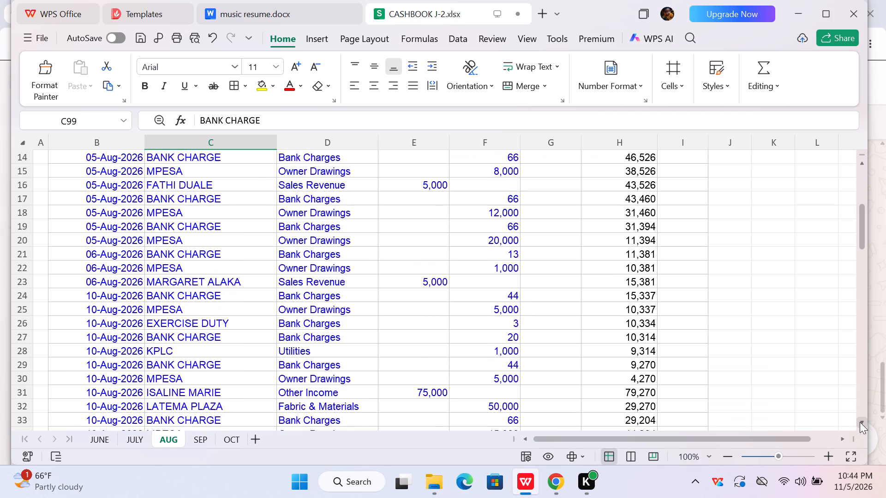
double_click(860, 422)
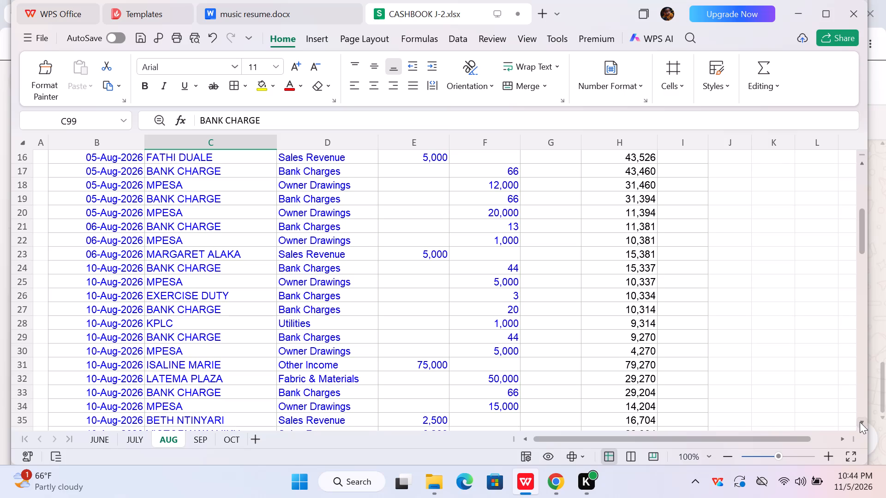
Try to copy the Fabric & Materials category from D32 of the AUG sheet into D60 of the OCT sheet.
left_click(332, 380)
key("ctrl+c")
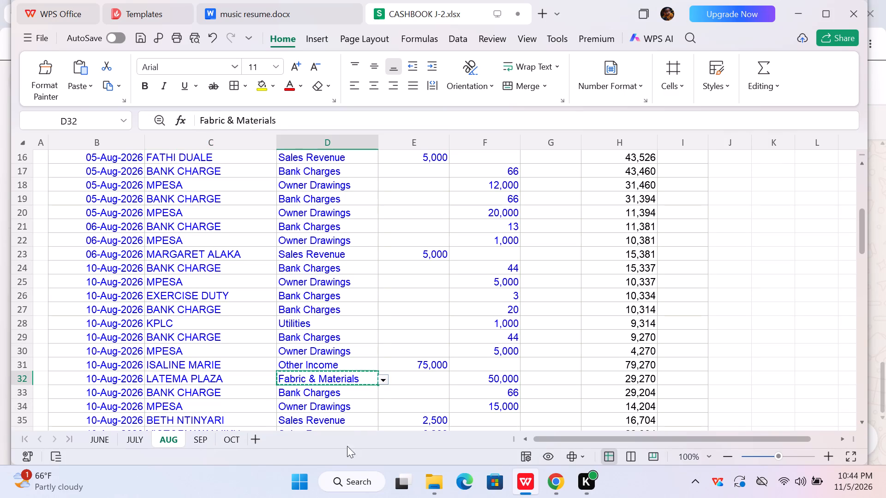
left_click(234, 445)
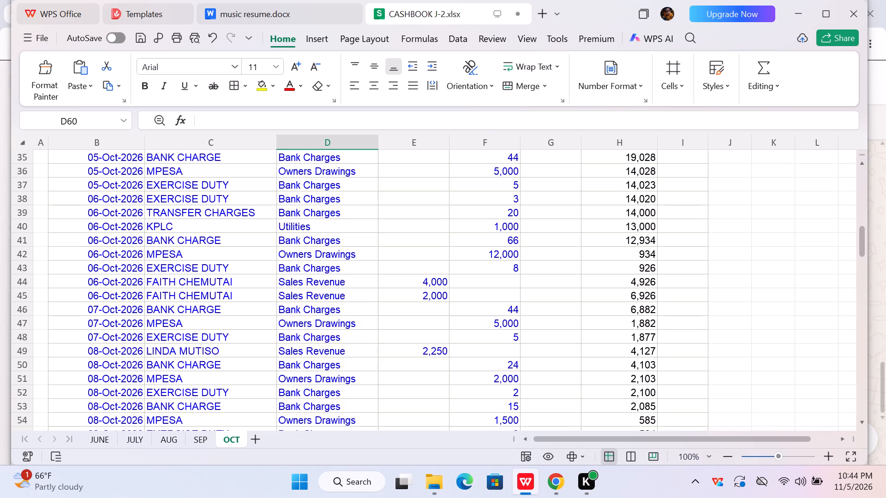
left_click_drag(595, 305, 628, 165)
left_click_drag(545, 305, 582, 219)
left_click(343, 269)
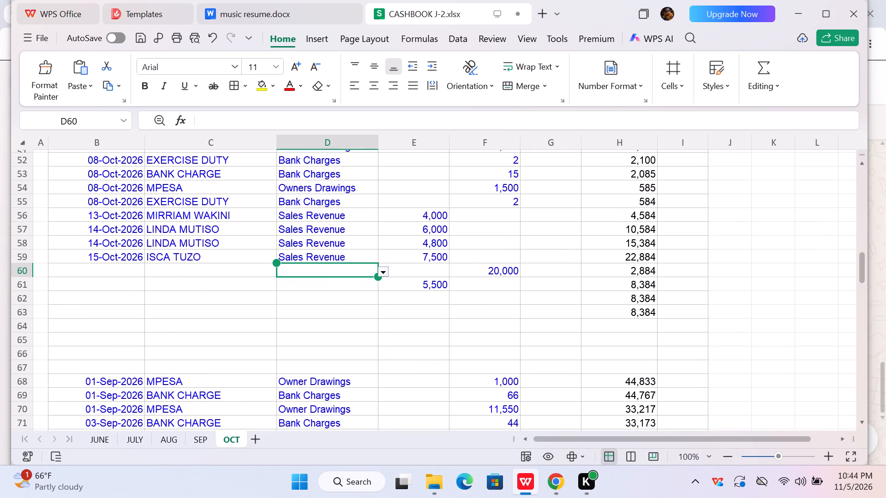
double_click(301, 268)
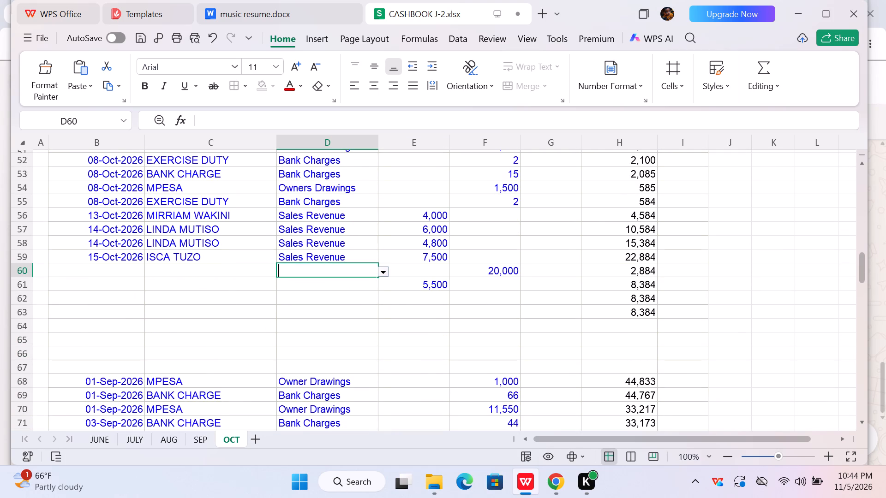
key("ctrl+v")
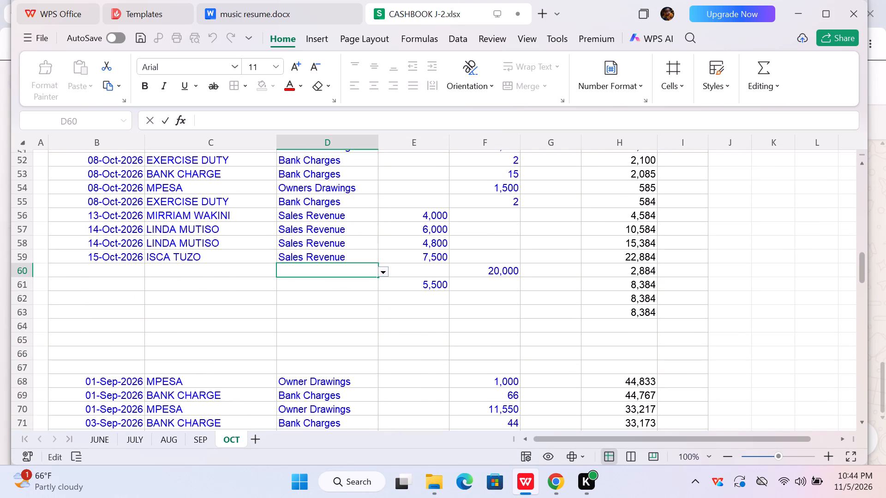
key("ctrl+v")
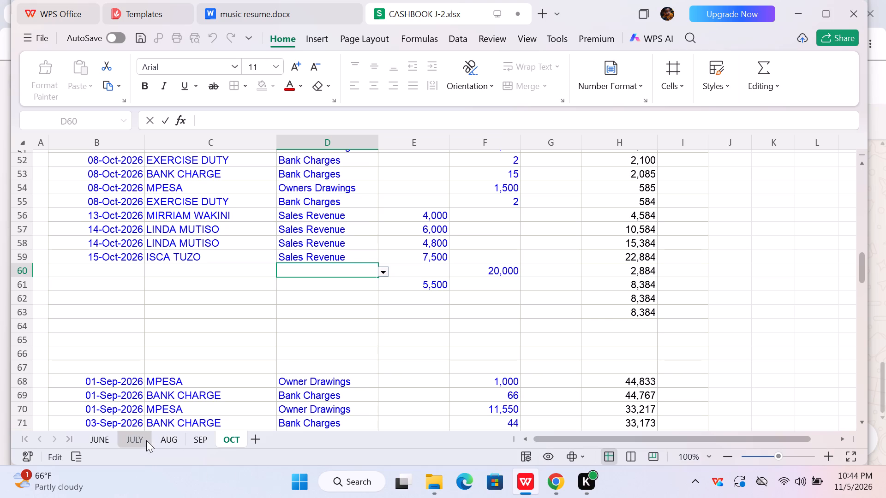
Copy the Fabric & Materials category from D32 of the AUG sheet into D60 of the OCT sheet.
left_click(162, 440)
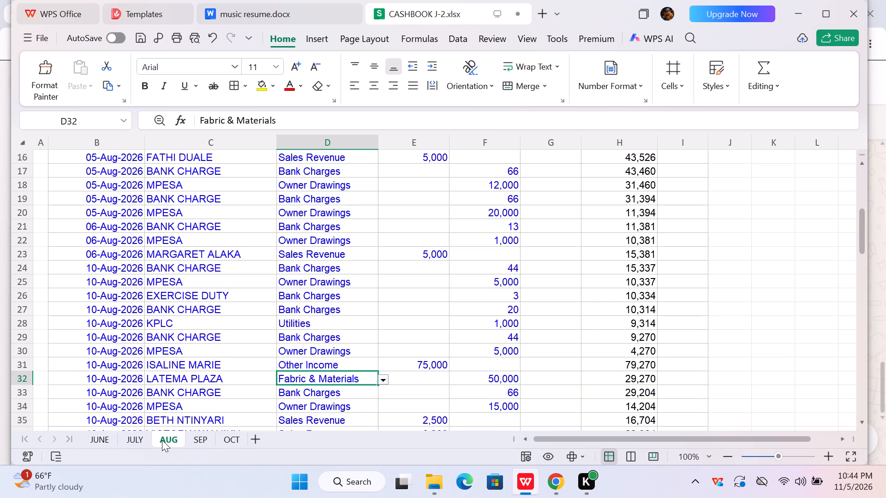
left_click(353, 378)
key("ctrl+c")
left_click(235, 440)
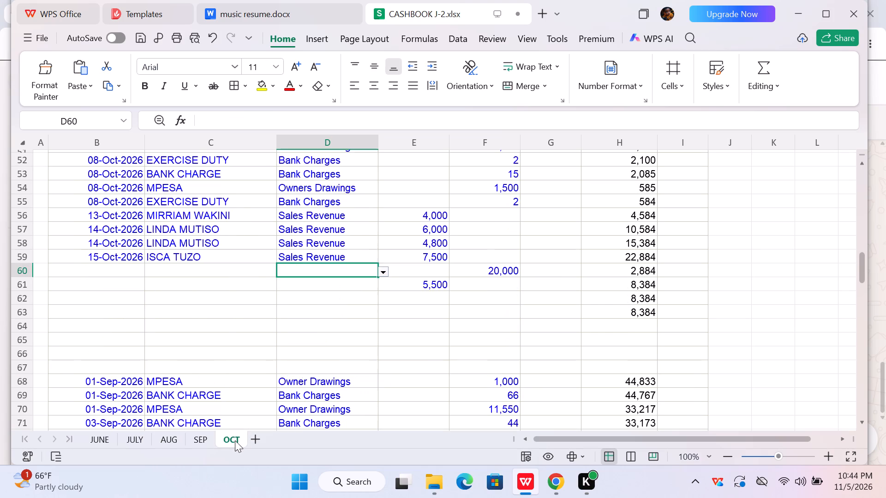
left_click(329, 274)
key("ctrl+v")
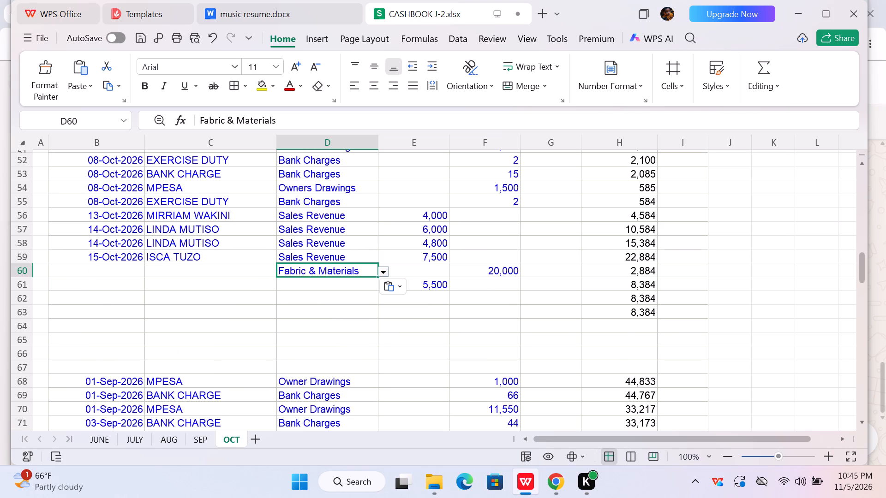
Enter LATEMA PLAZA as the description in C60 for the 20,000 payment.
left_click(189, 268)
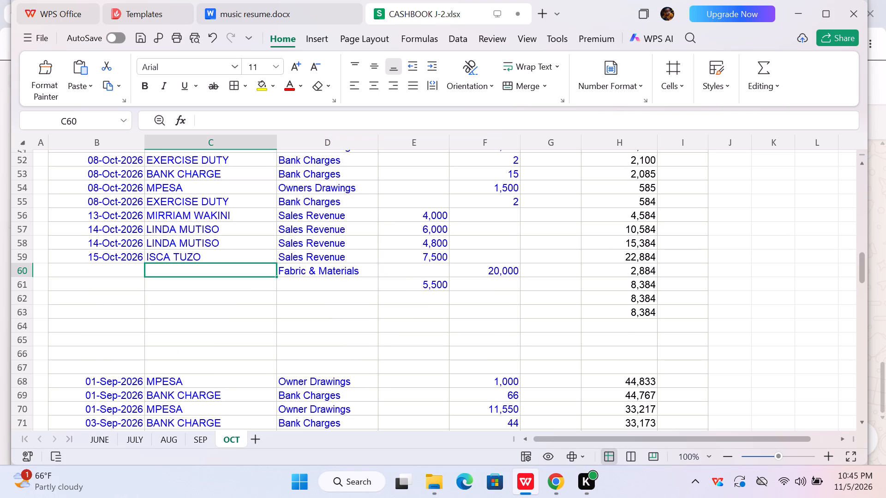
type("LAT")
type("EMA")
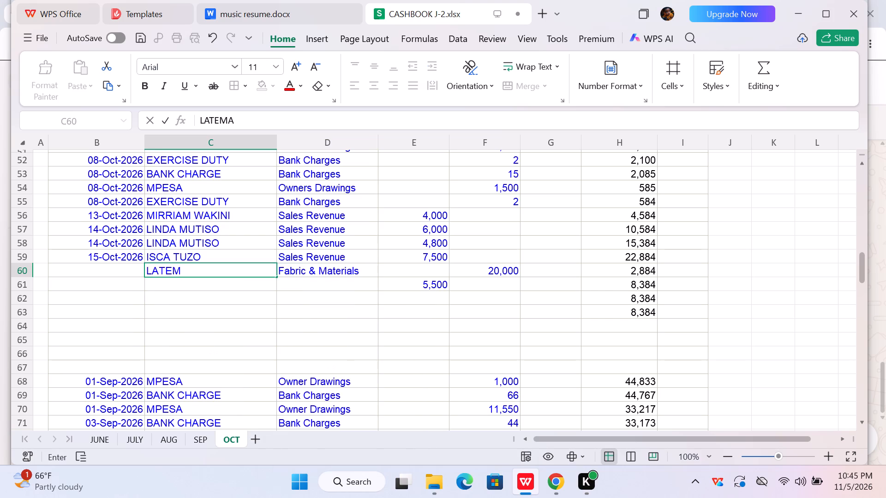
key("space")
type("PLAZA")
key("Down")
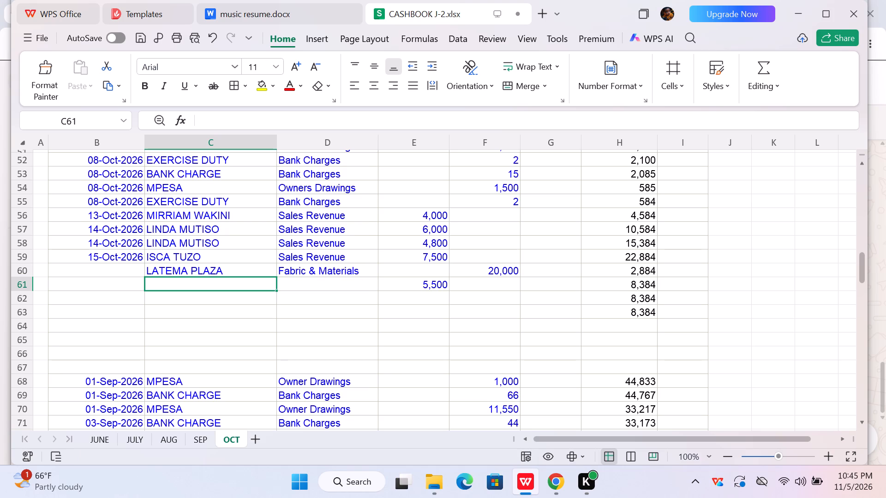
Enter the customer's name as the description in C61 and Sales Revenue as the category in D61.
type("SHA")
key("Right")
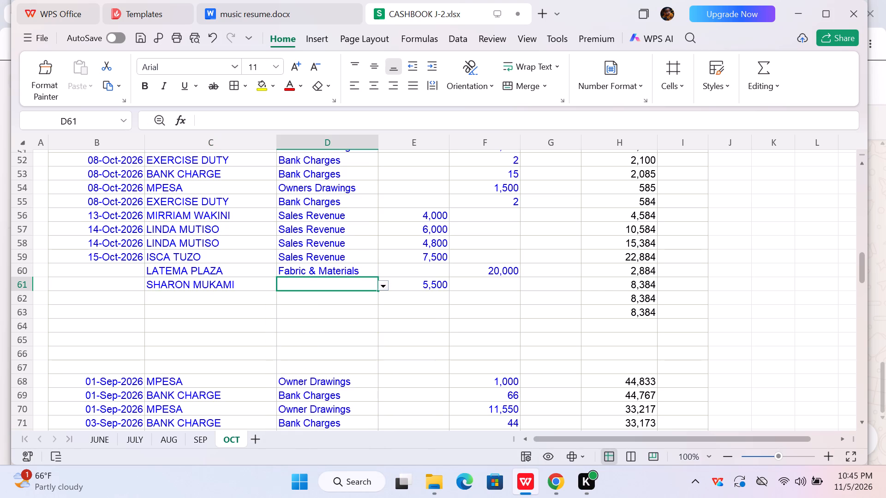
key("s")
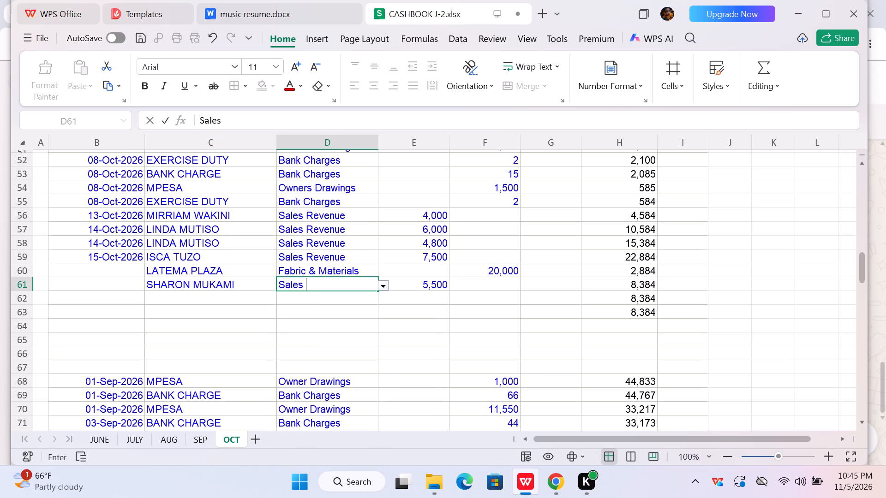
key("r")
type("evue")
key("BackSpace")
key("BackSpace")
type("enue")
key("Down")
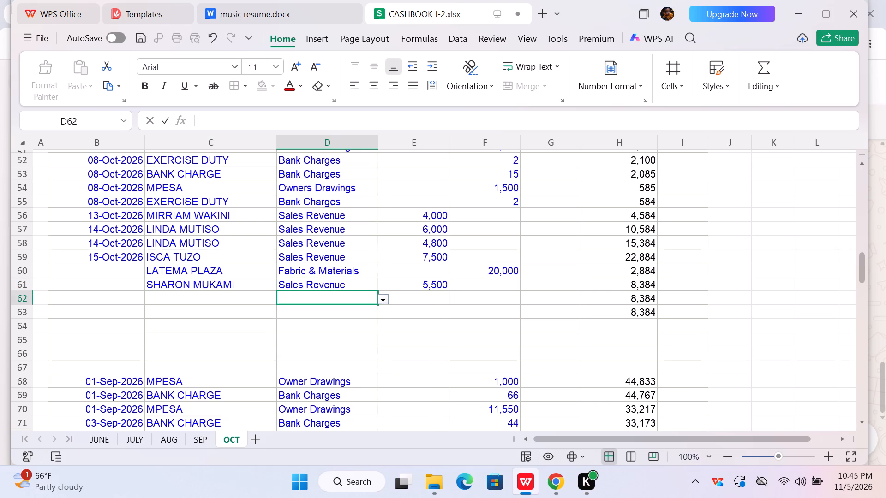
Enter the money out amounts 24 in F62, 2500 in F63 and 2.25 in F64.
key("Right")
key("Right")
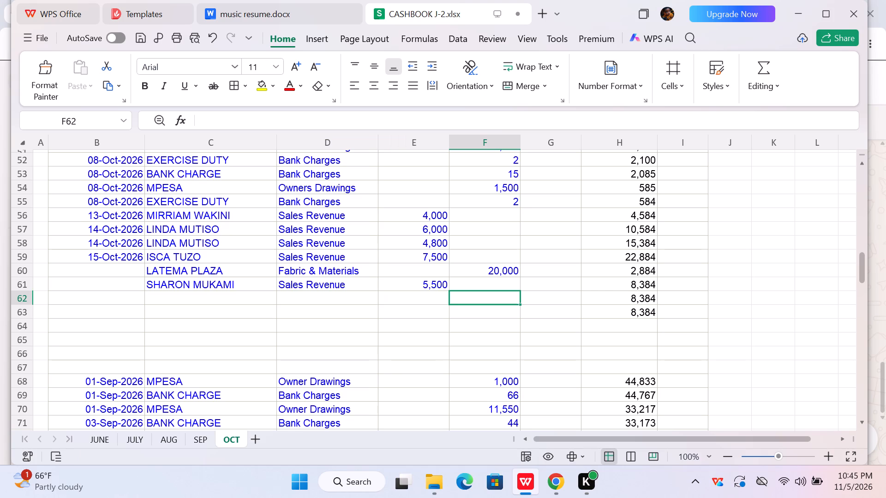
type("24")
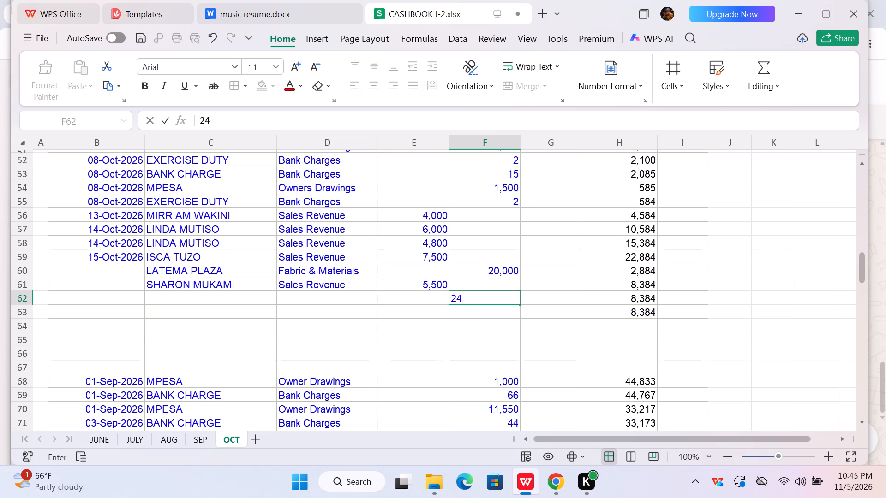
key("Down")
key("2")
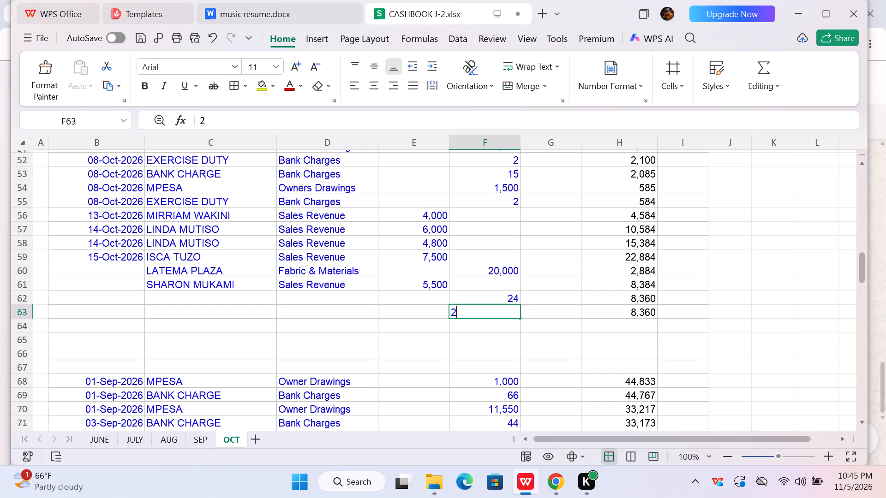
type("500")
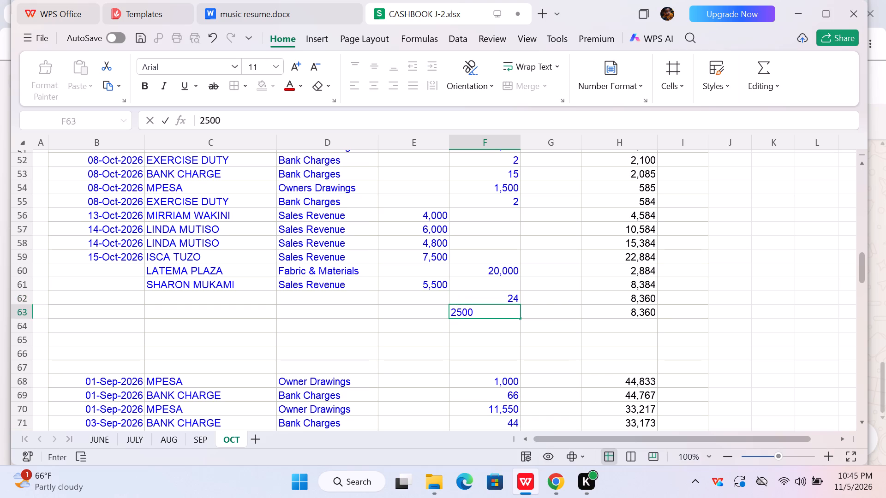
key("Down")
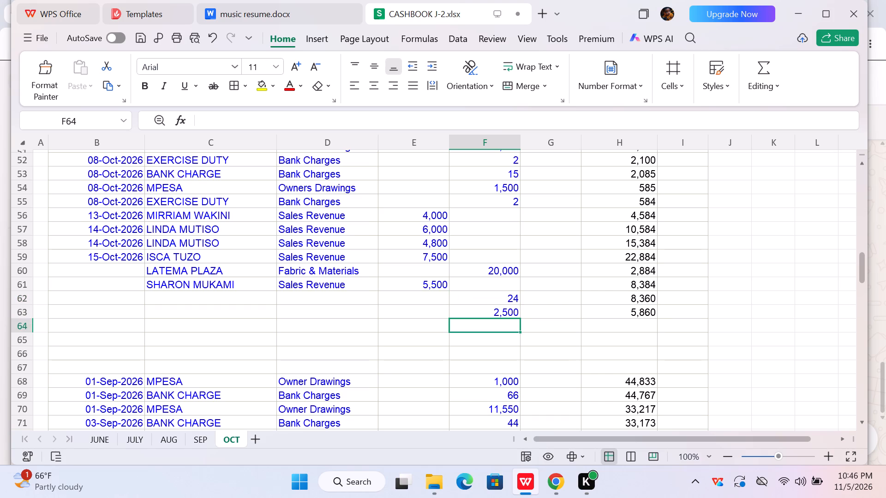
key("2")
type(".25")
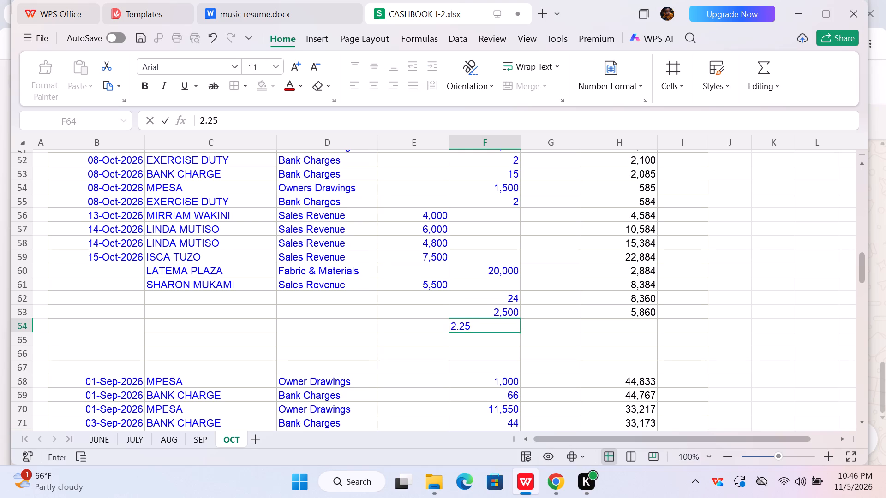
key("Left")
Enter BANK CHARGE as the description in C62 and Bank Charges as the category in D62.
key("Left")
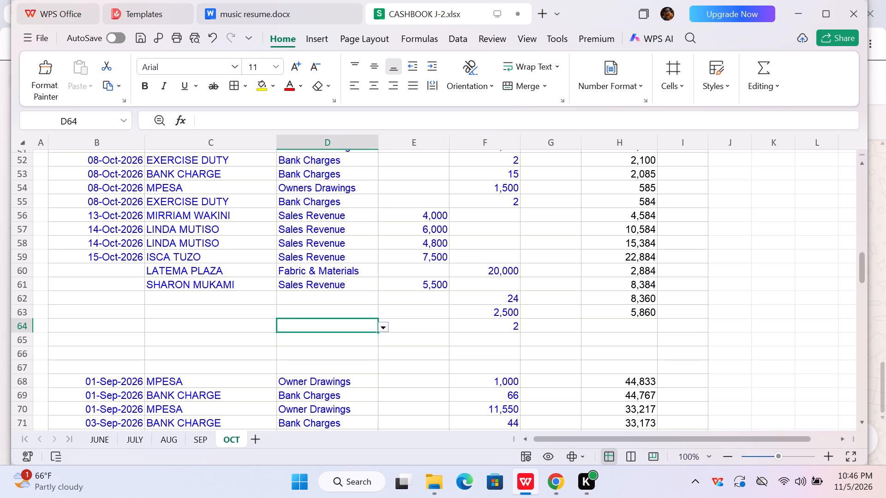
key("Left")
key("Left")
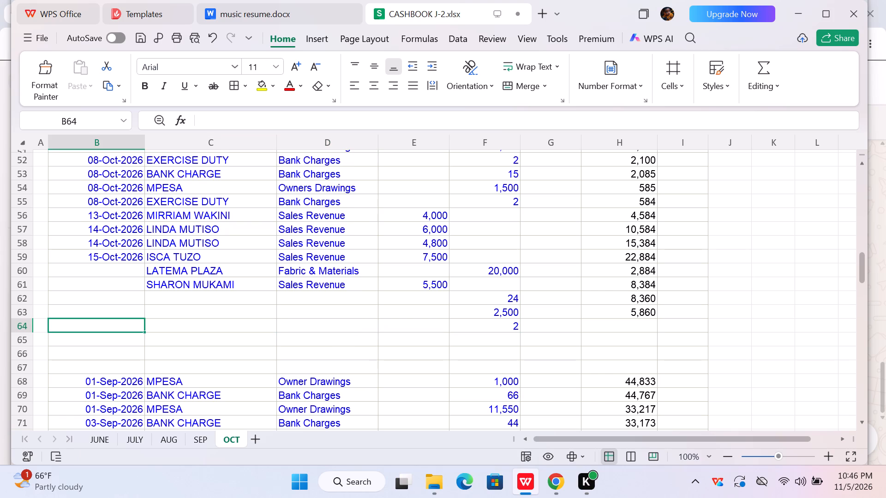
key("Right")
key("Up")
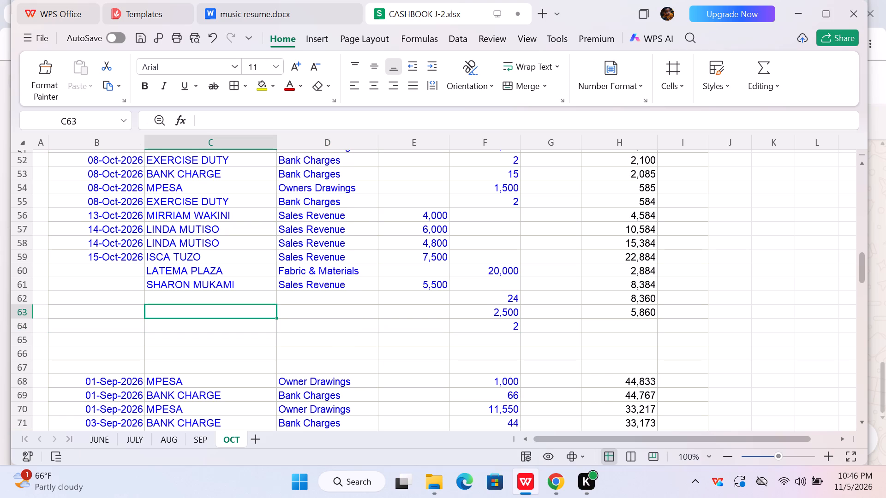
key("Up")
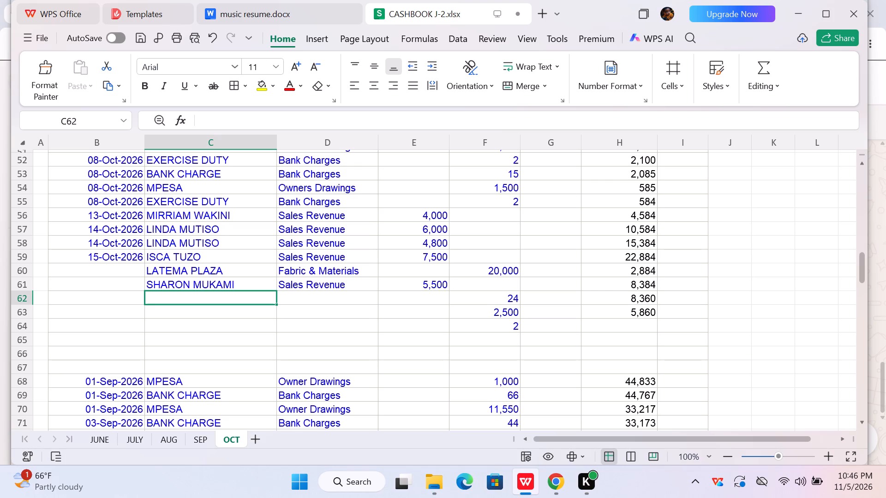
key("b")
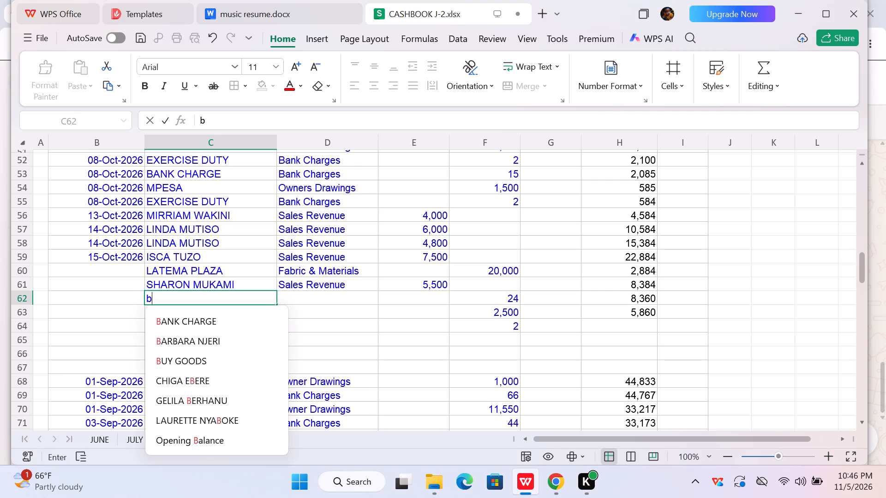
left_click(168, 317)
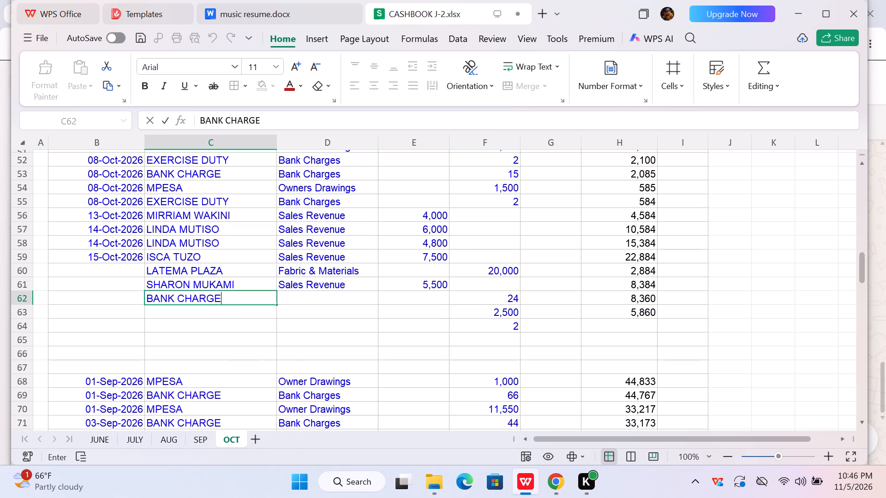
left_click(307, 296)
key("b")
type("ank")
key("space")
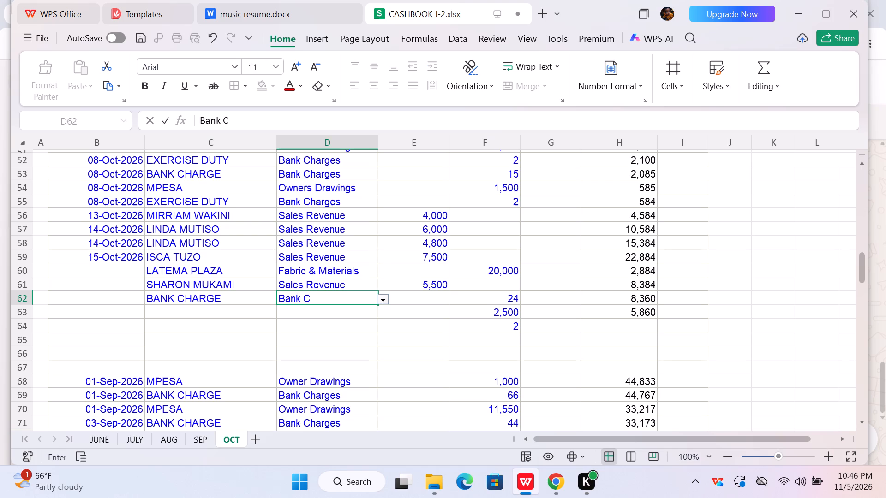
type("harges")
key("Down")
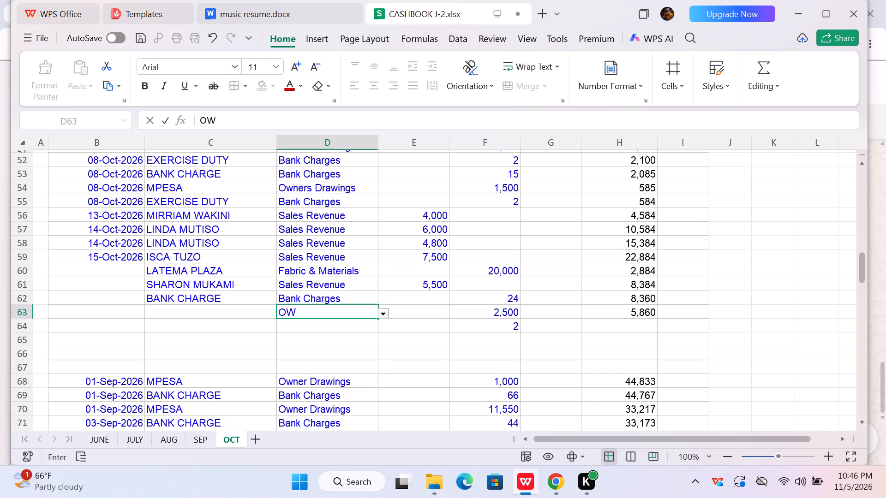
Enter Owners Drawings as the category in D63 for the 2,500 withdrawal.
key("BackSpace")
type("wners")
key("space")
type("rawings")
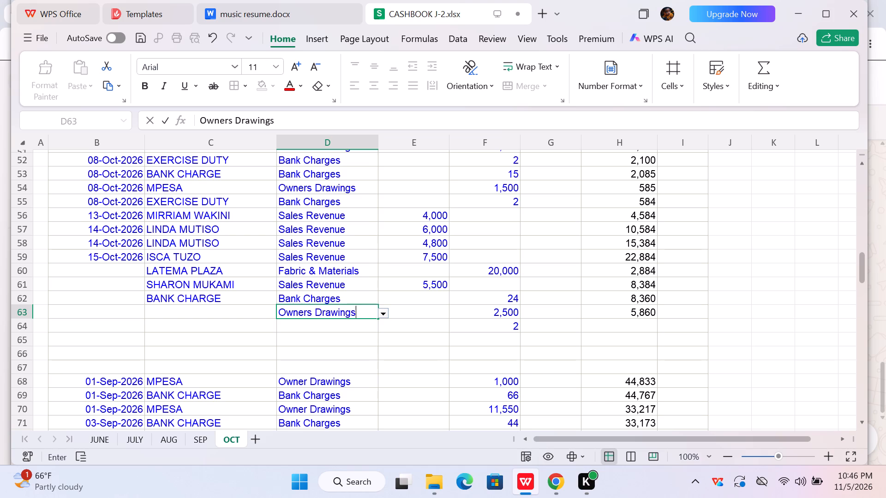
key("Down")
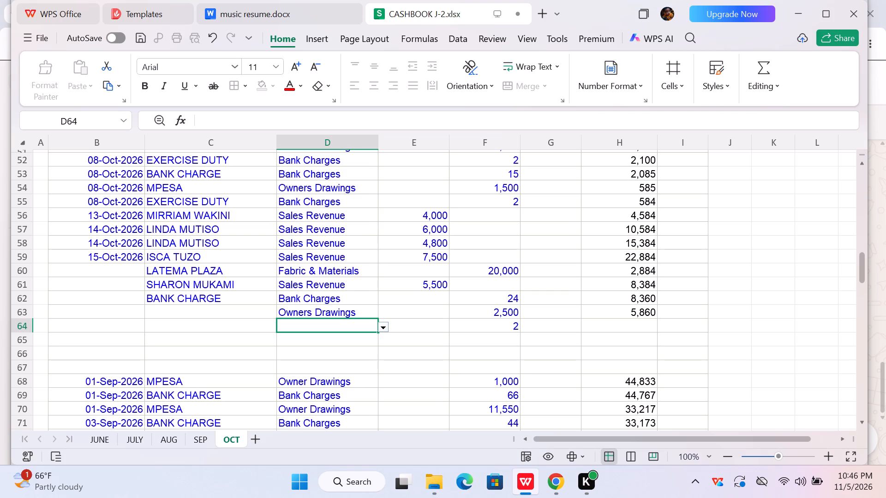
Enter Bank Charges as the category in D64.
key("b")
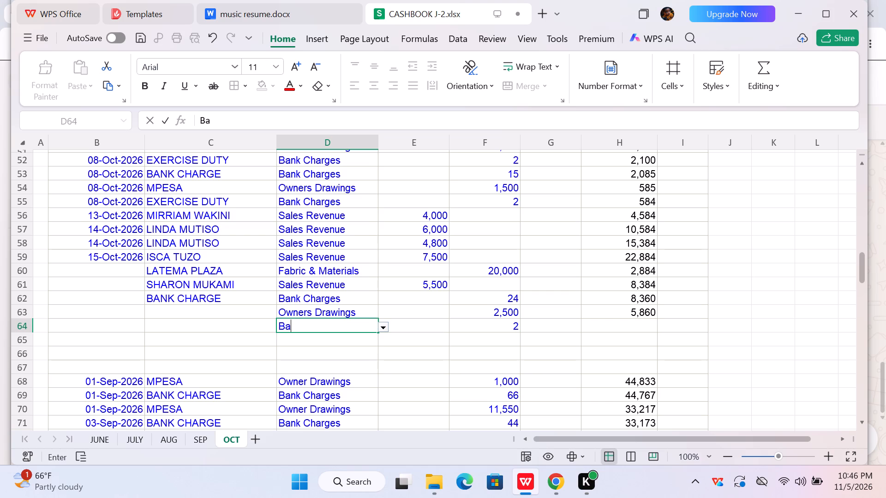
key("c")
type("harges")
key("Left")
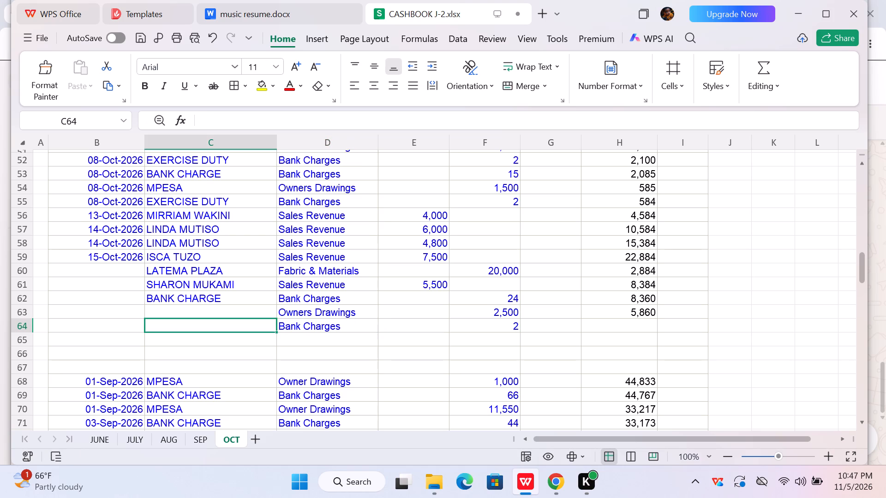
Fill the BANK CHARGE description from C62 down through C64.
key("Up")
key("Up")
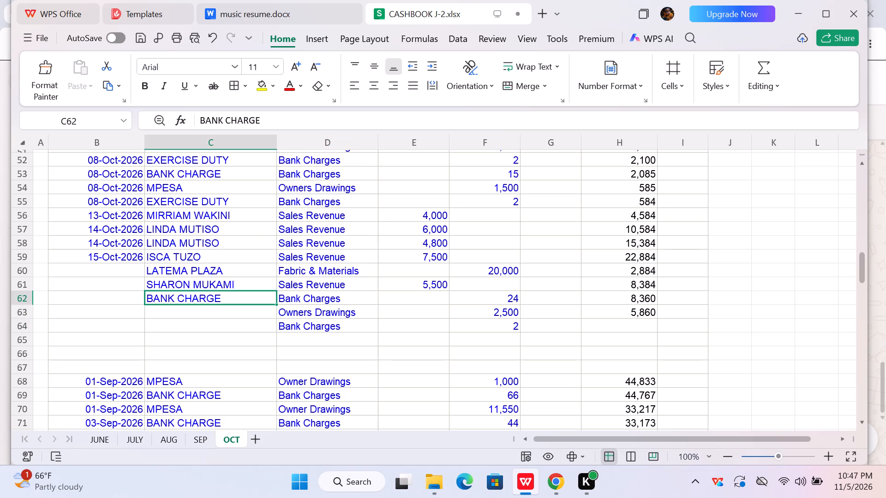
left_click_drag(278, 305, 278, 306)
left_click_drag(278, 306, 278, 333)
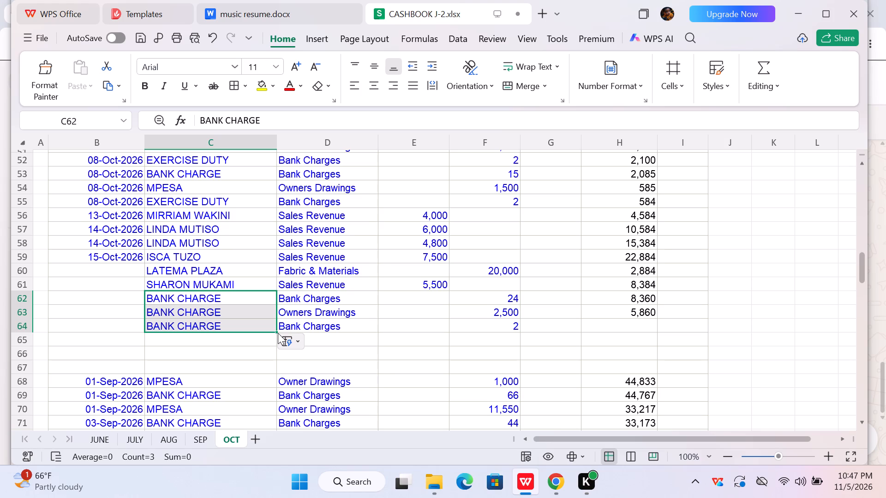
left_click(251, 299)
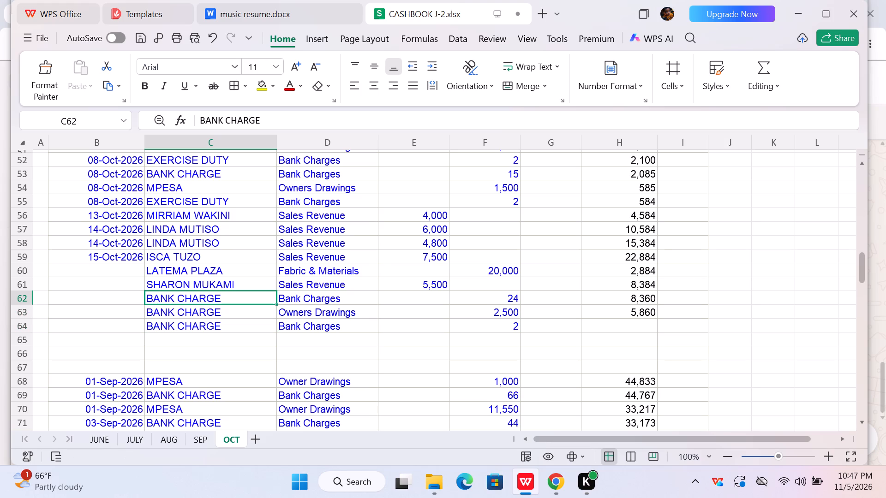
Enter MPESA as the description in C63 and EXERCISE DUTY as the description in C64.
left_click(251, 309)
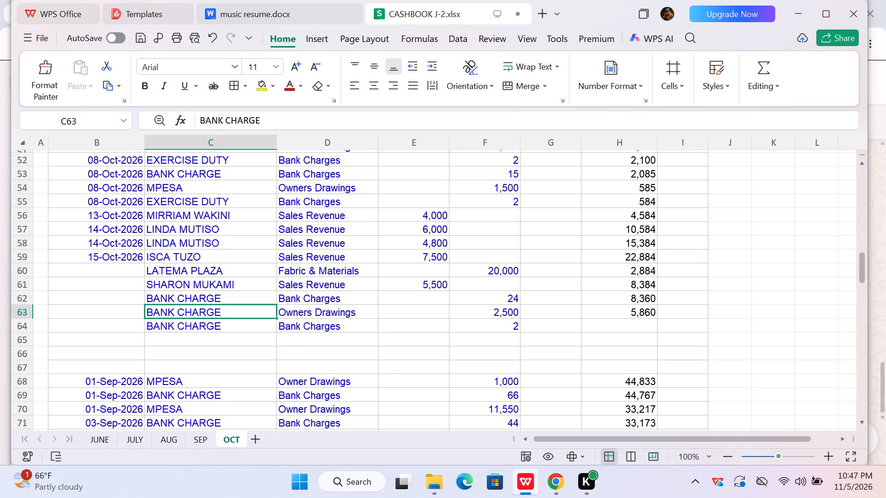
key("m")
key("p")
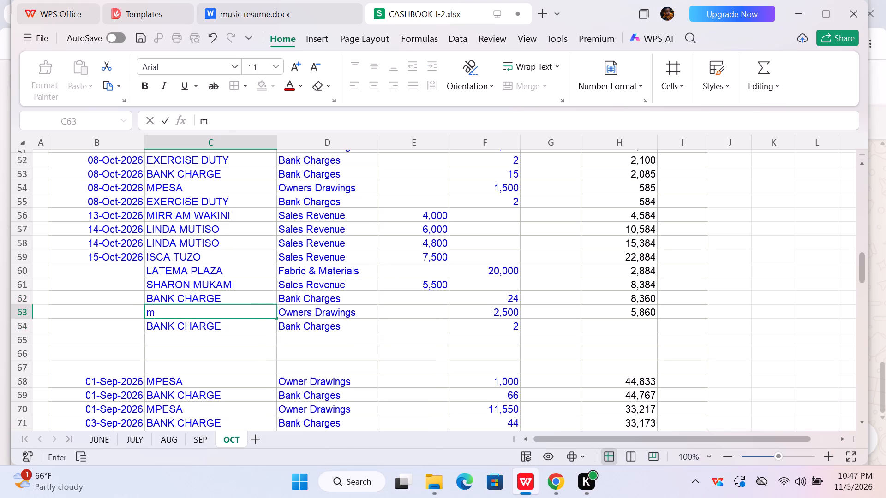
key("Down")
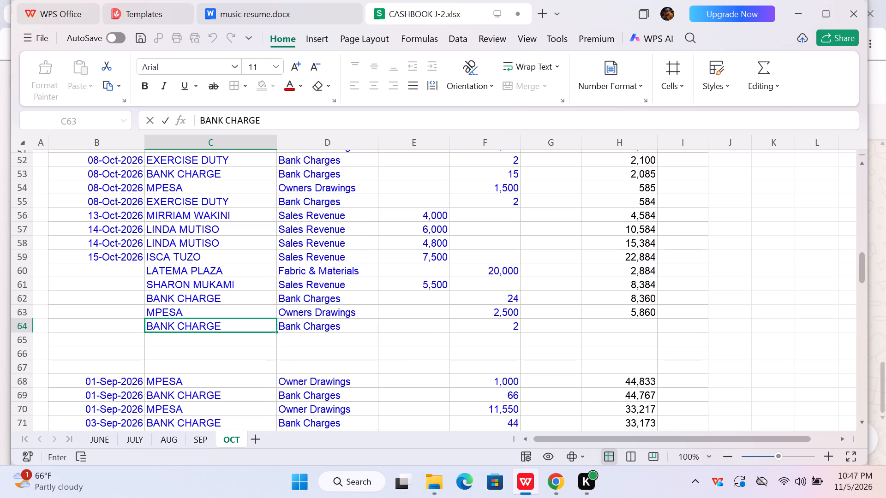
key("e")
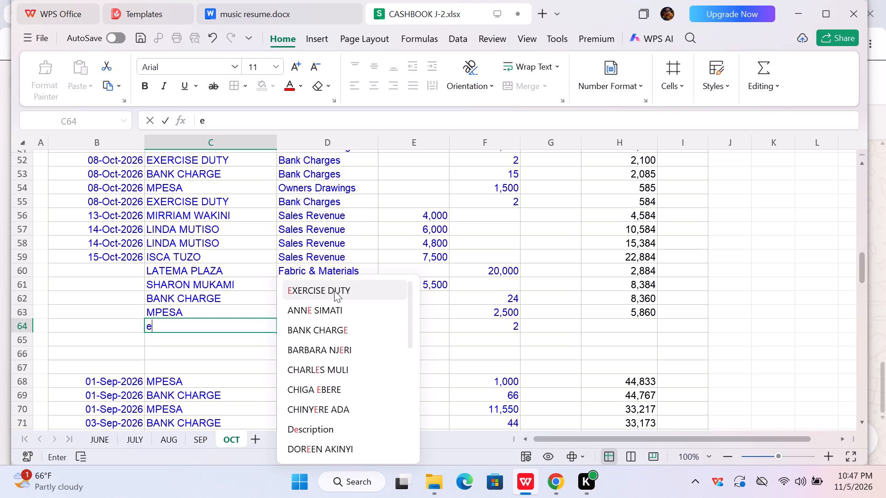
left_click(334, 290)
Copy the date 15-Oct-2026 from B59 into B60 and extend the date series to 16-Oct-2026 in B61.
left_click(121, 269)
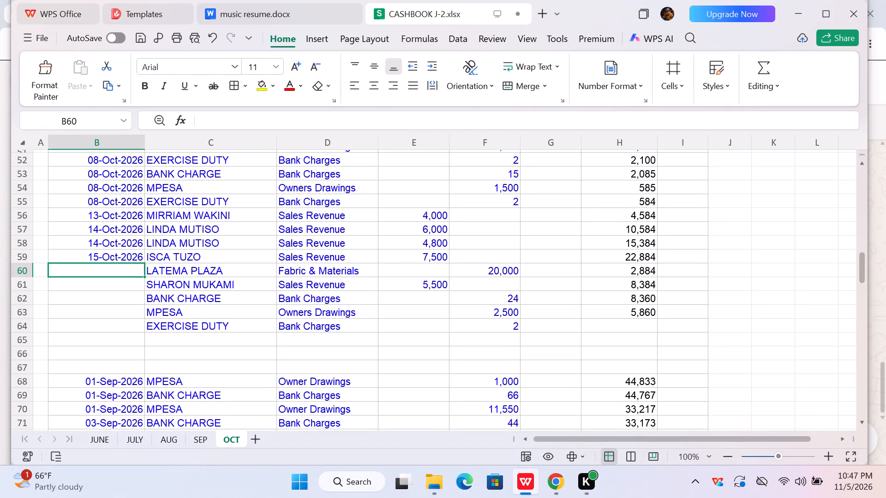
left_click(128, 256)
key("ctrl+c")
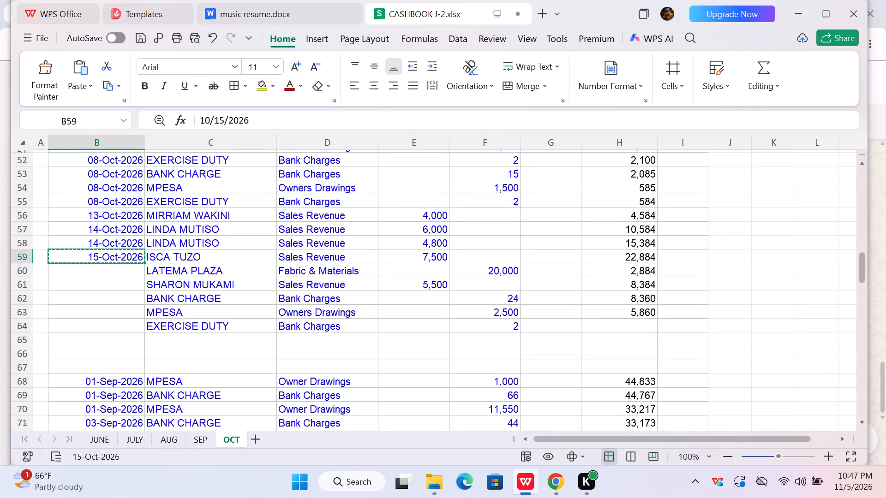
left_click(126, 267)
key("ctrl+v")
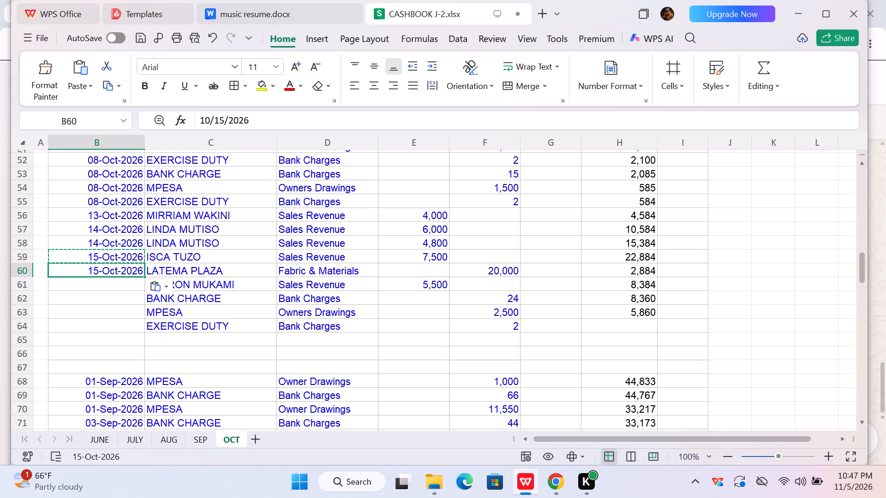
left_click_drag(144, 276, 144, 286)
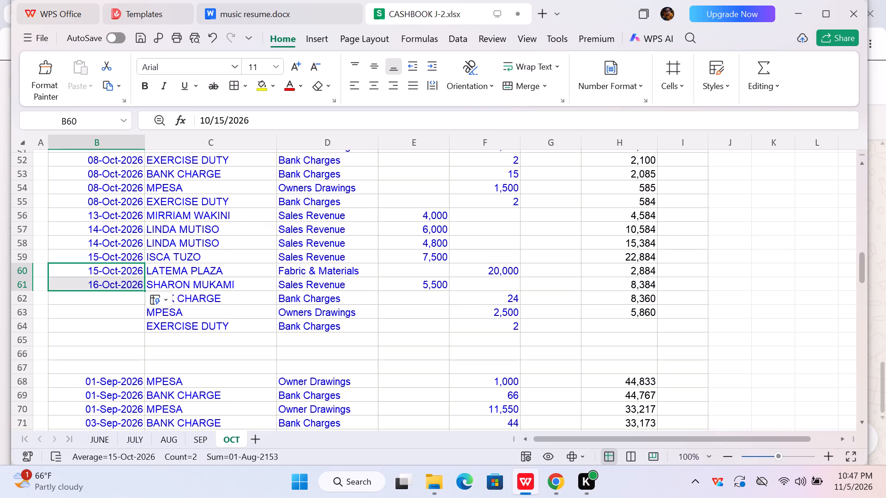
left_click(133, 284)
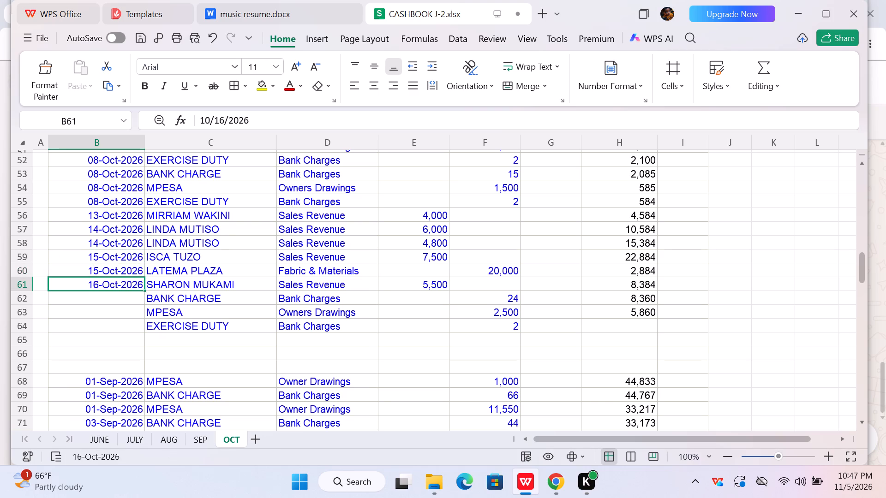
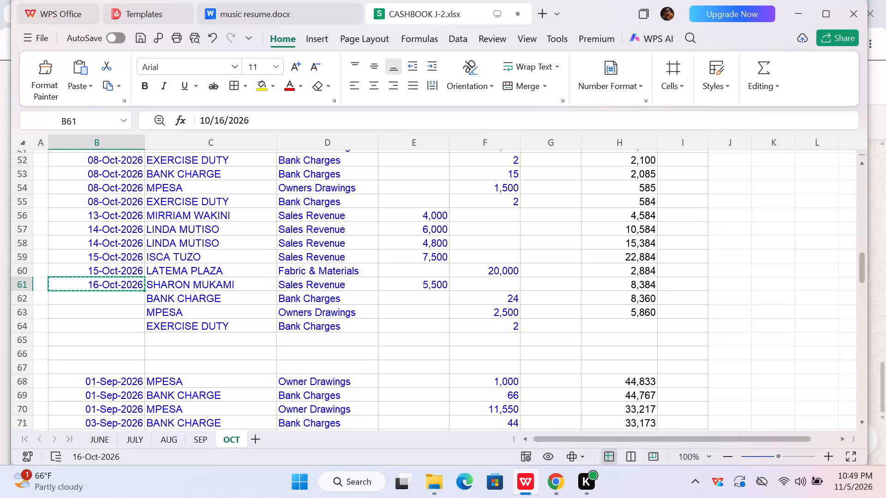
Paste the copied date 16-Oct-2026 into each date cell from B62 down through B65.
left_click(134, 295)
key("ctrl+v")
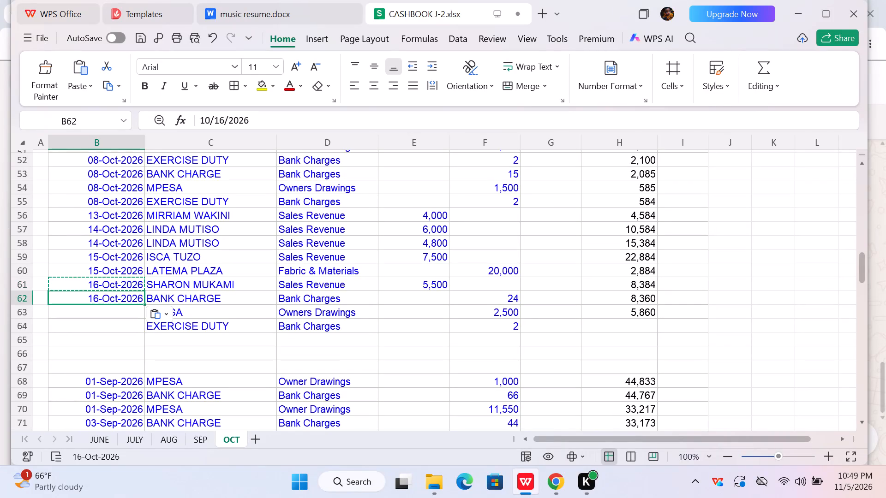
left_click(138, 314)
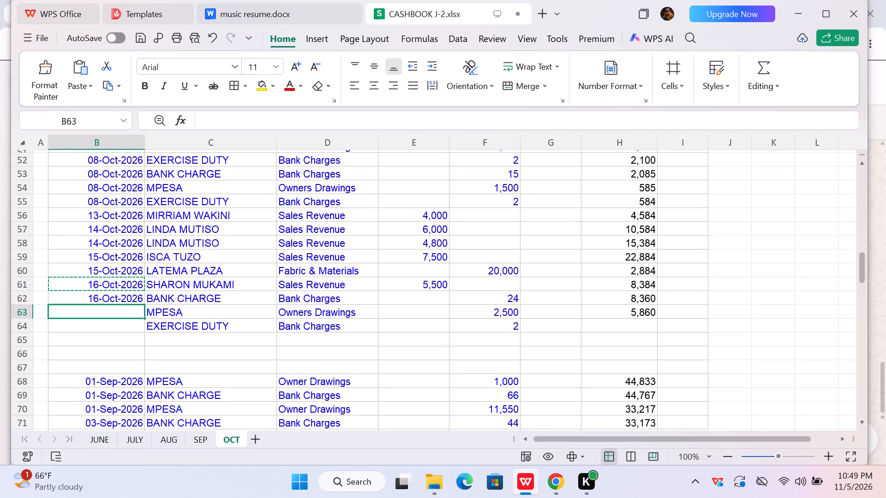
key("ctrl+v")
left_click(139, 326)
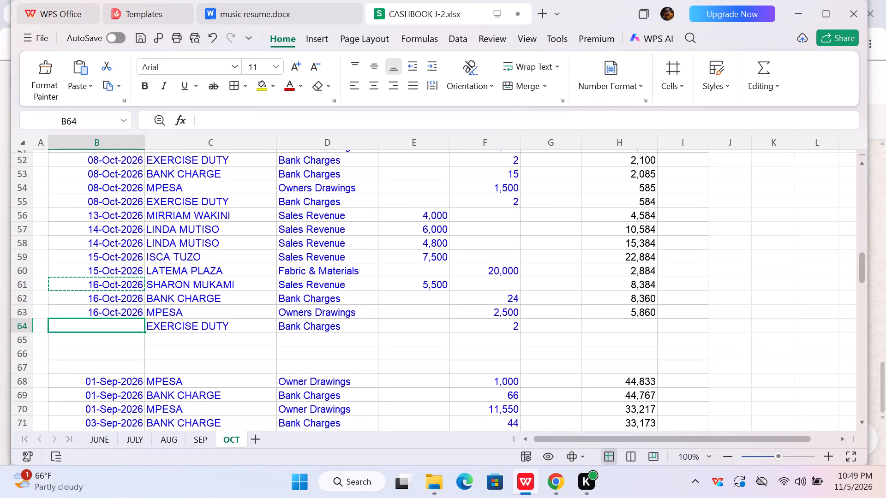
key("ctrl+v")
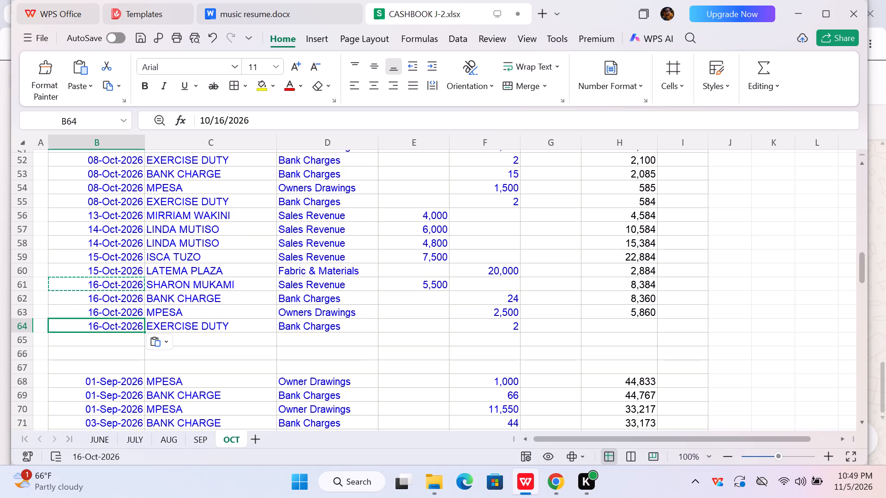
left_click(135, 336)
key("ctrl+v")
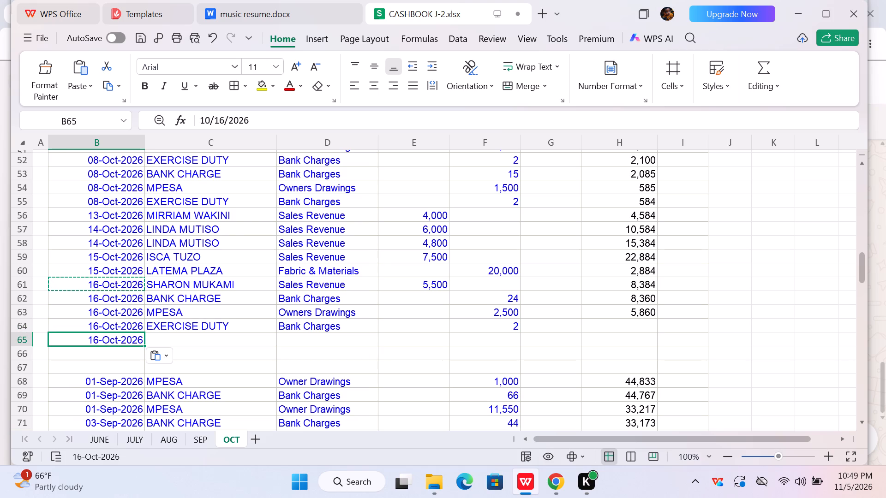
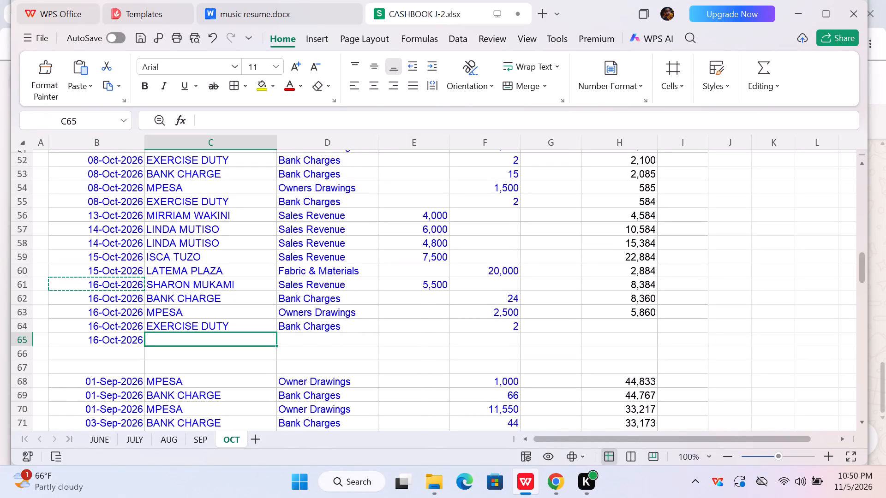
Enter NCBA MPESA as the description in C65 of the last 16-Oct-2026 row.
key("n")
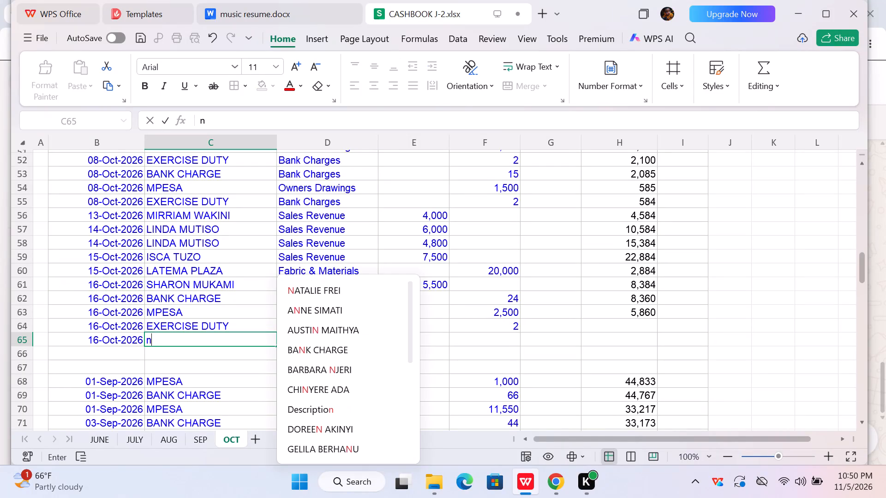
key("BackSpace")
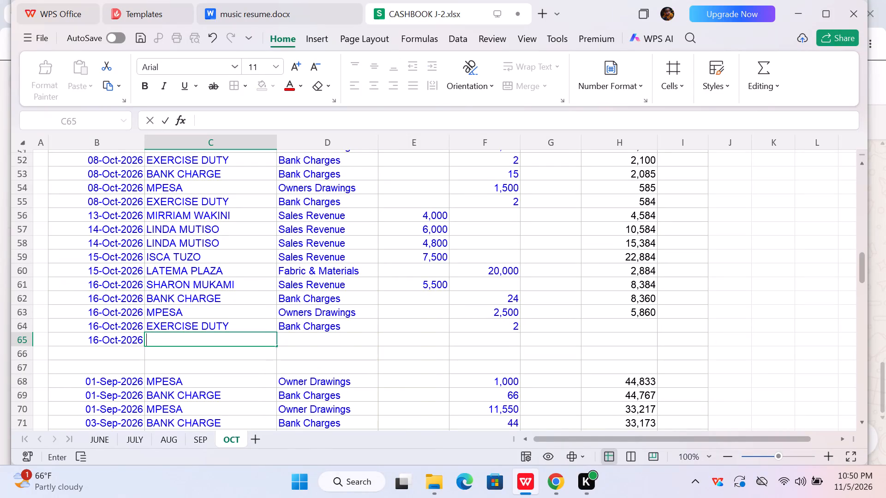
key("n")
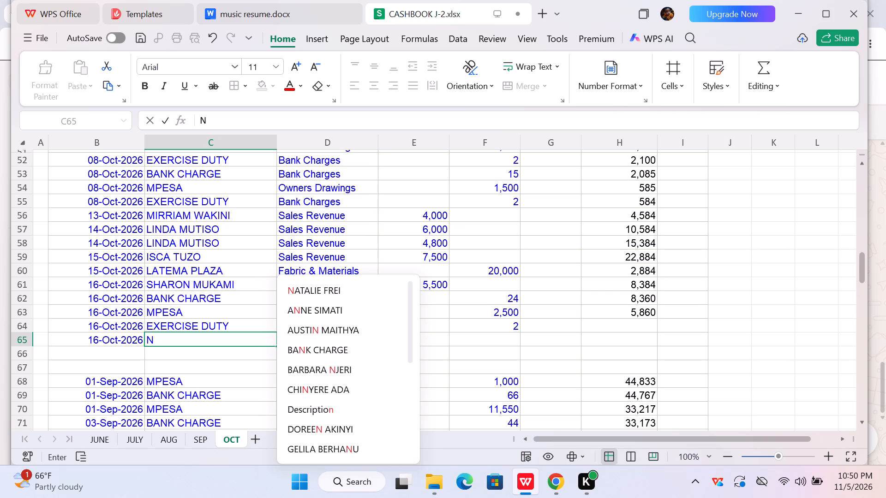
key("c")
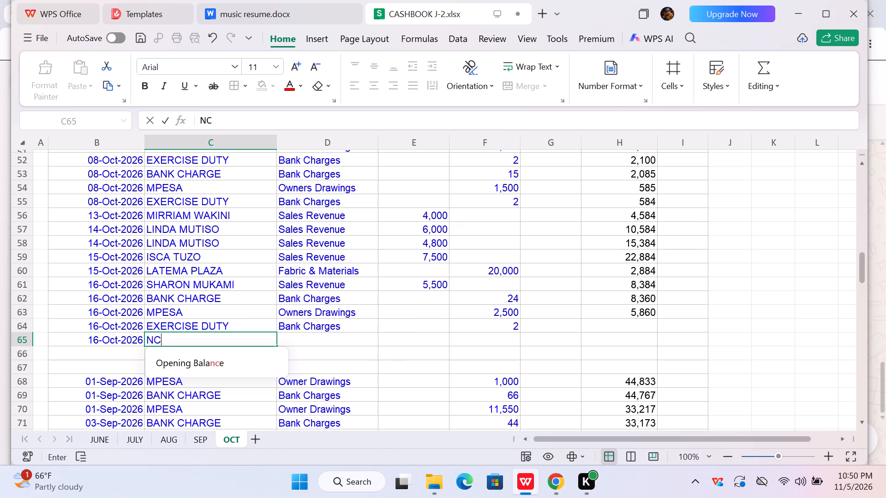
key("b")
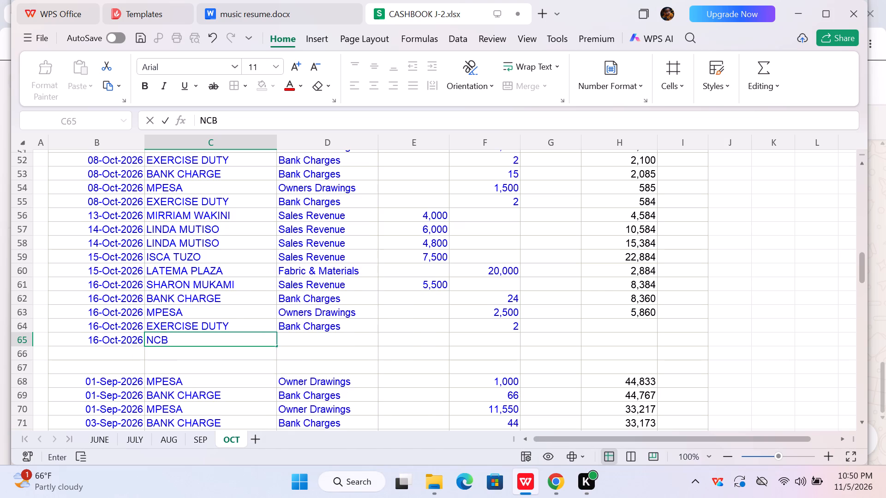
type("A")
key("space")
key("p")
type("AYB")
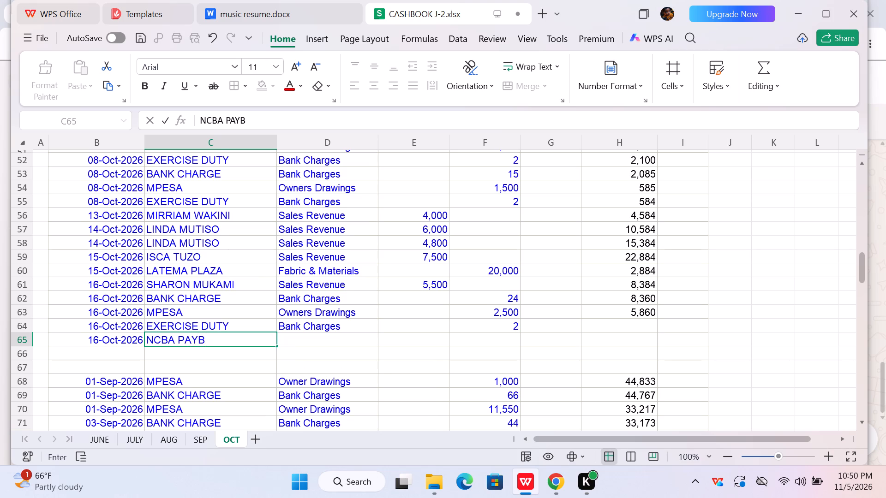
key("BackSpace")
key("BackSpace")
key("BackSpace")
key("BackSpace")
key("m")
type("PESA")
key("Right")
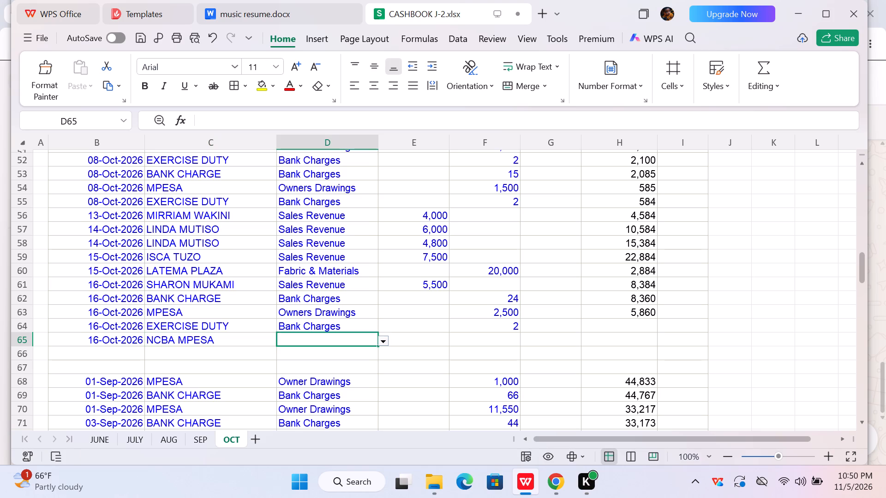
Set the category of the NCBA MPESA entry in D65 to Sales Revenue.
key("s")
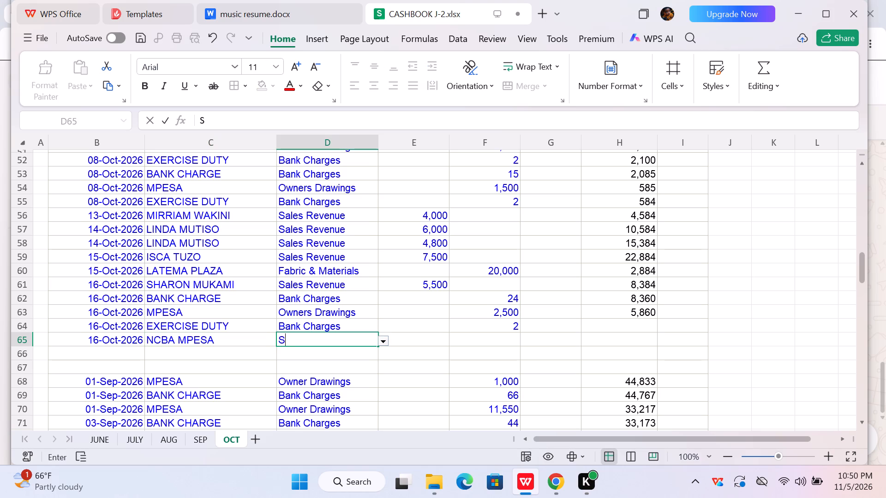
type("ales")
key("space")
key("r")
type("evenue")
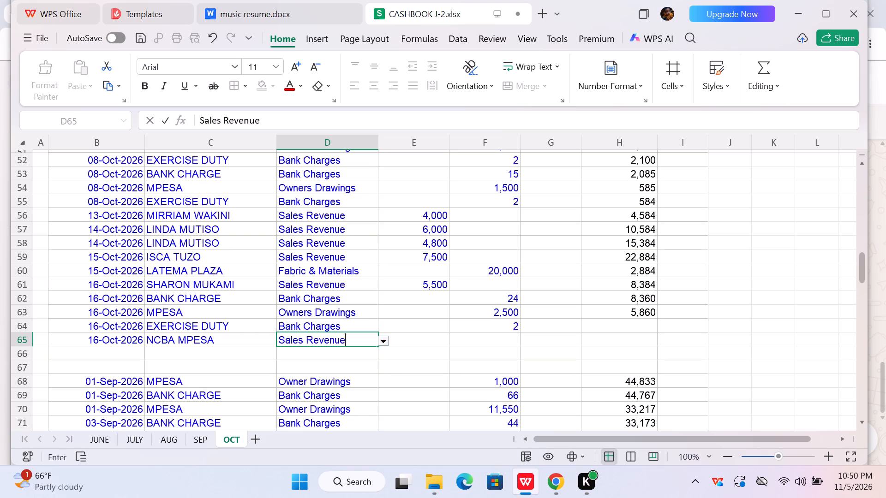
key("Right")
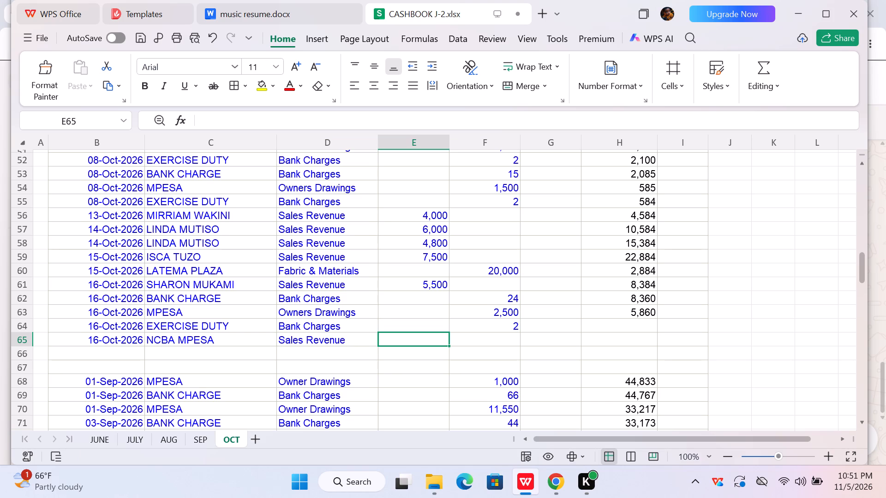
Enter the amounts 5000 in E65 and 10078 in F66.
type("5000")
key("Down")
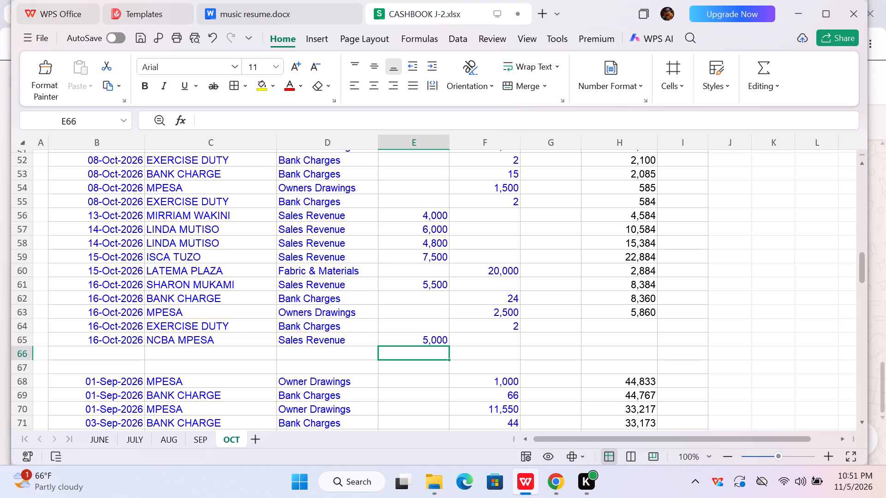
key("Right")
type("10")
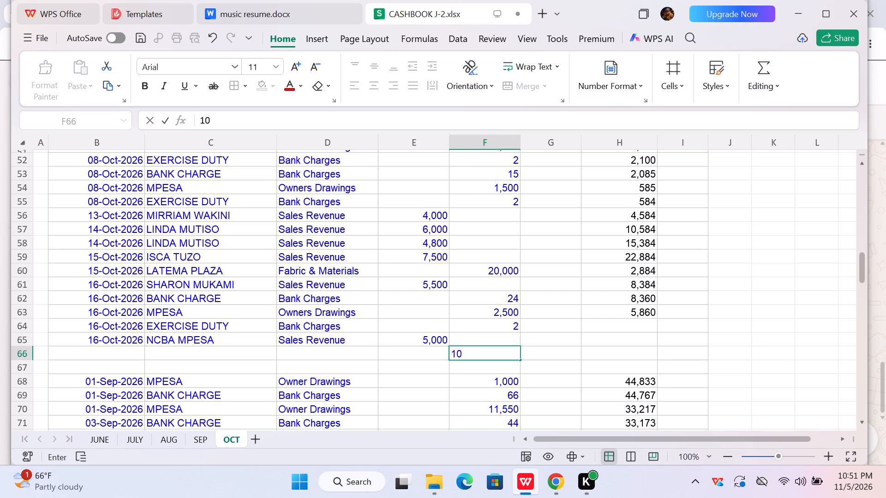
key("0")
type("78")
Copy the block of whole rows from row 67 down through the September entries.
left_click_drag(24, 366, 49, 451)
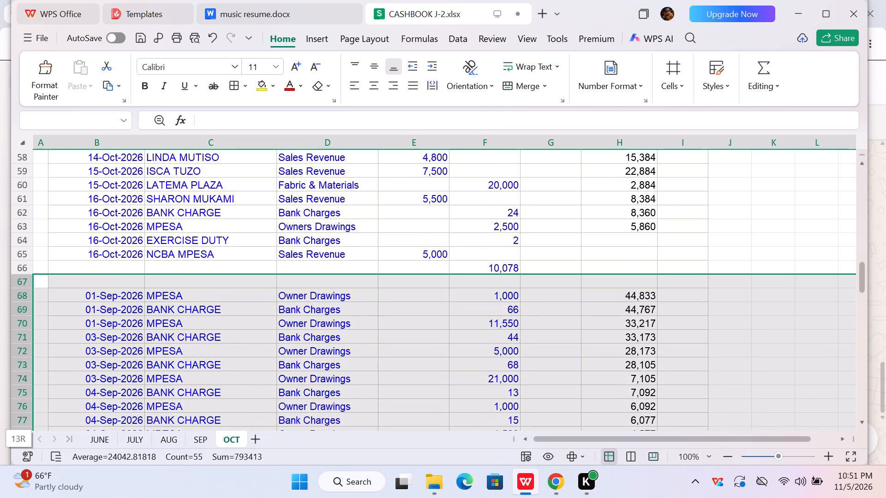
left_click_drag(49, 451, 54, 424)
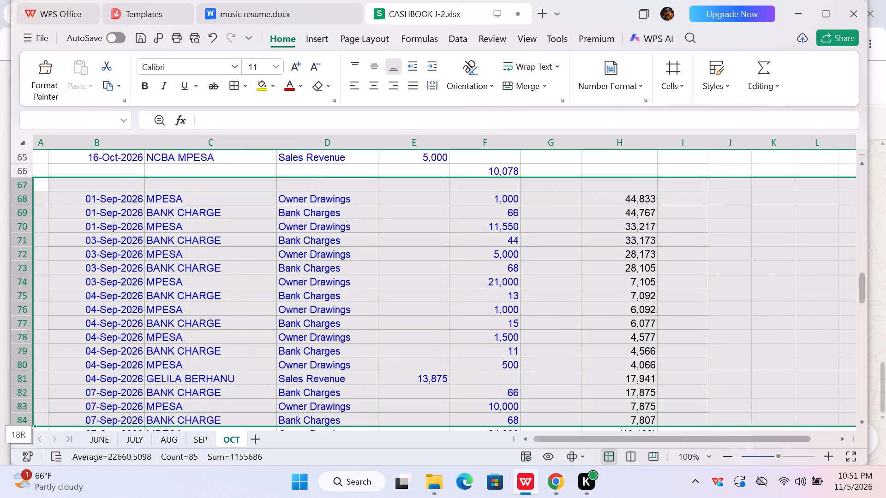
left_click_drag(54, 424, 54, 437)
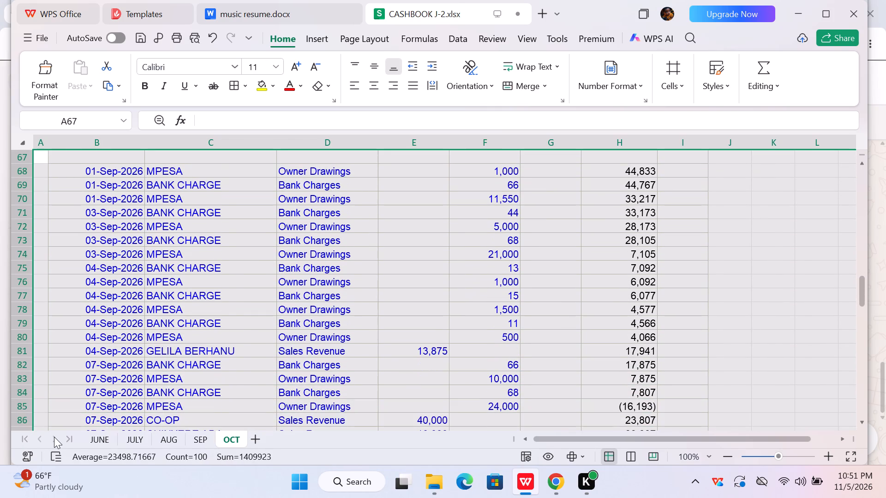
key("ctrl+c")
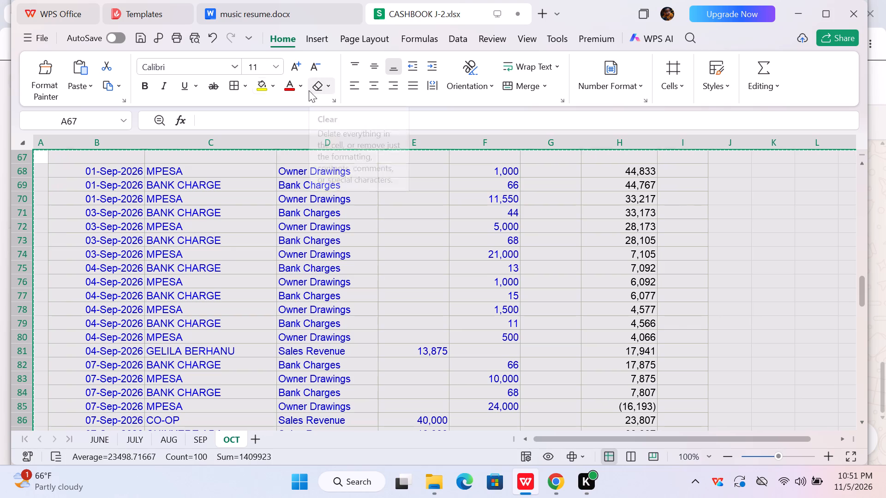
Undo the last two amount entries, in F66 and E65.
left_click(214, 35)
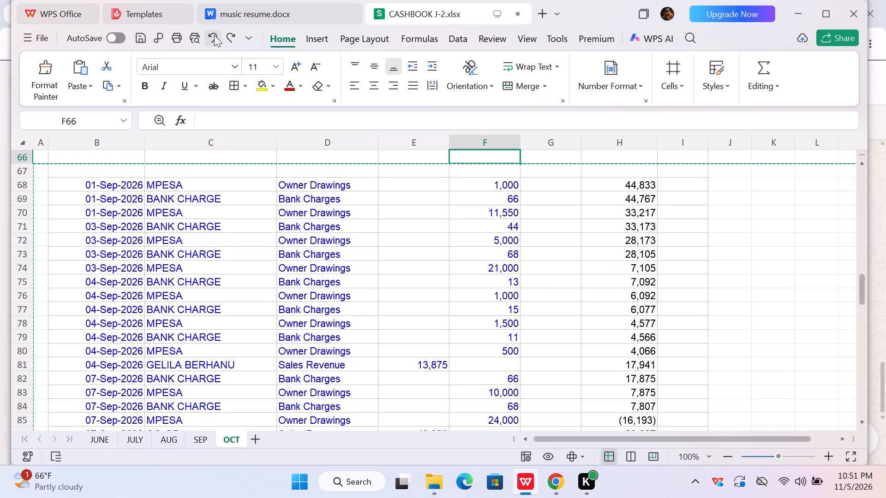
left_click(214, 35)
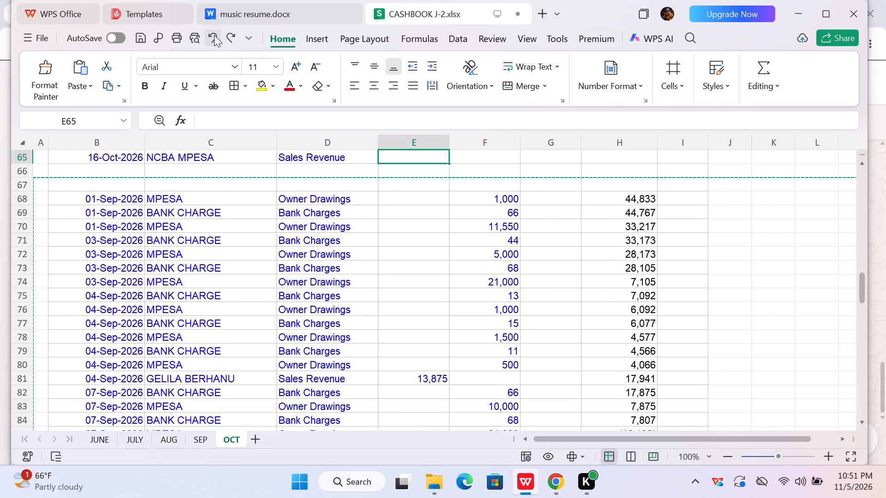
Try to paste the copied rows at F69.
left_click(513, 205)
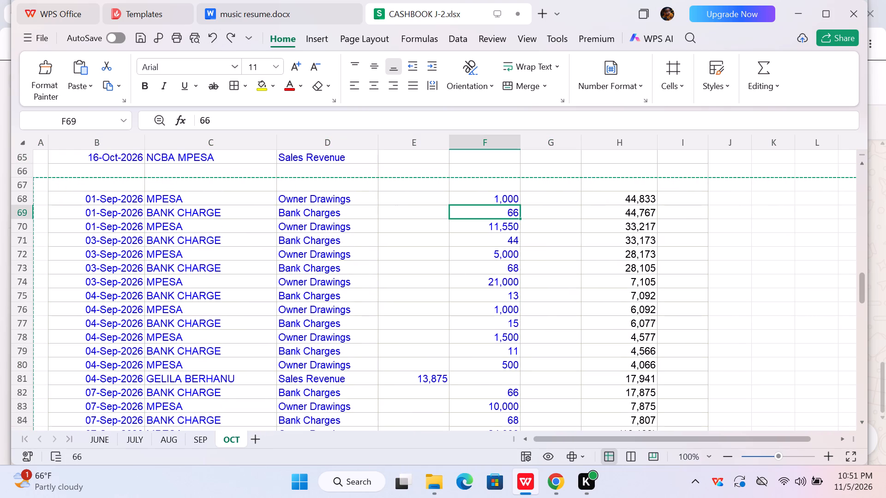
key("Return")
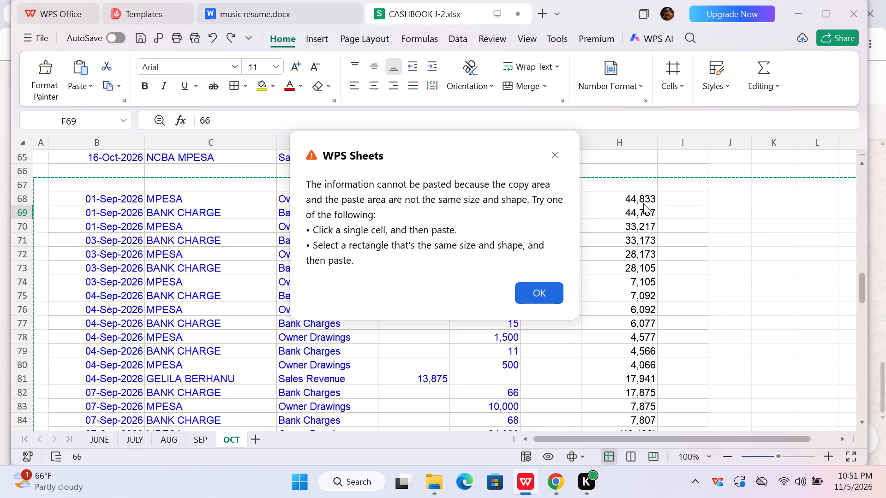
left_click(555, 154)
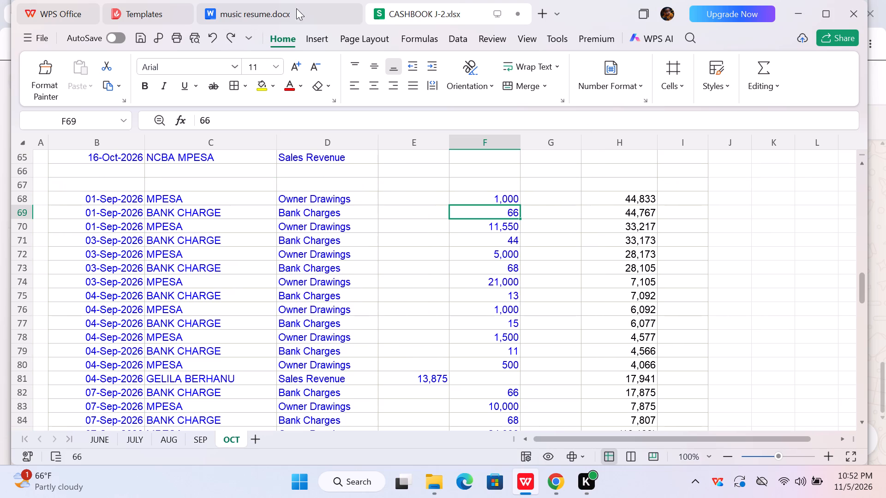
Insert 13 blank rows at rows 67 to 79, above the leftover September entries.
left_click(861, 165)
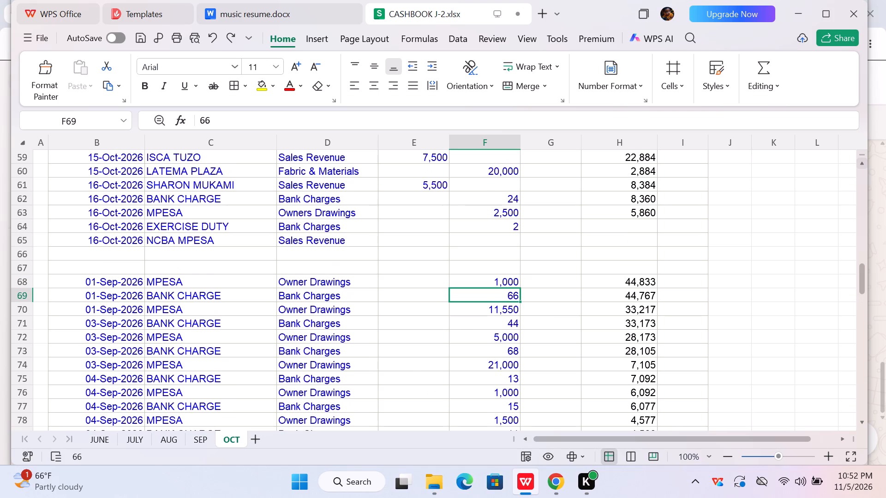
left_click(490, 237)
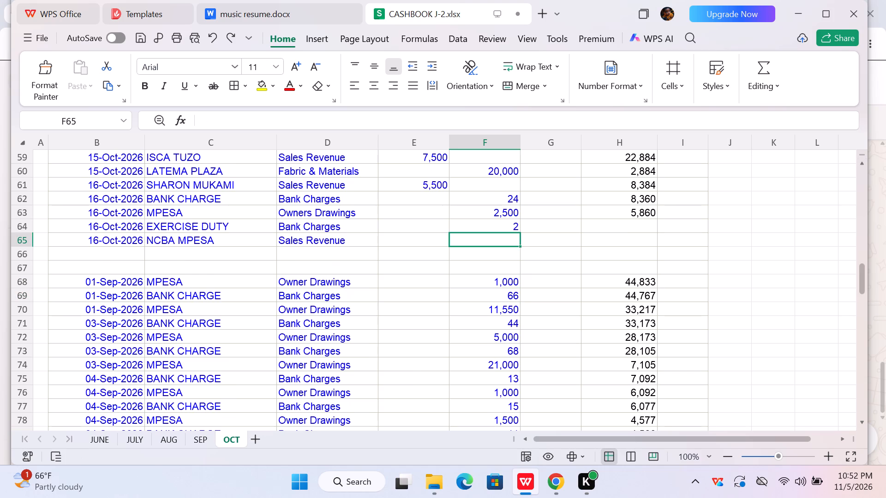
left_click_drag(24, 265, 75, 428)
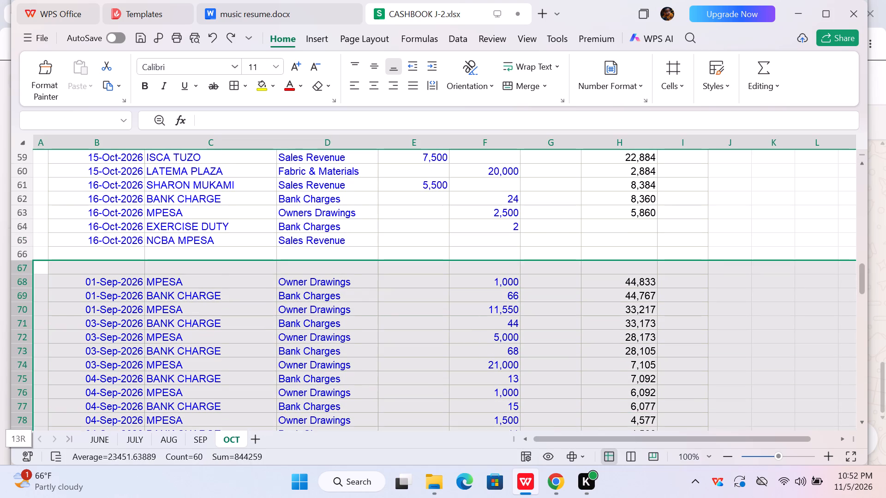
left_click_drag(75, 428, 78, 422)
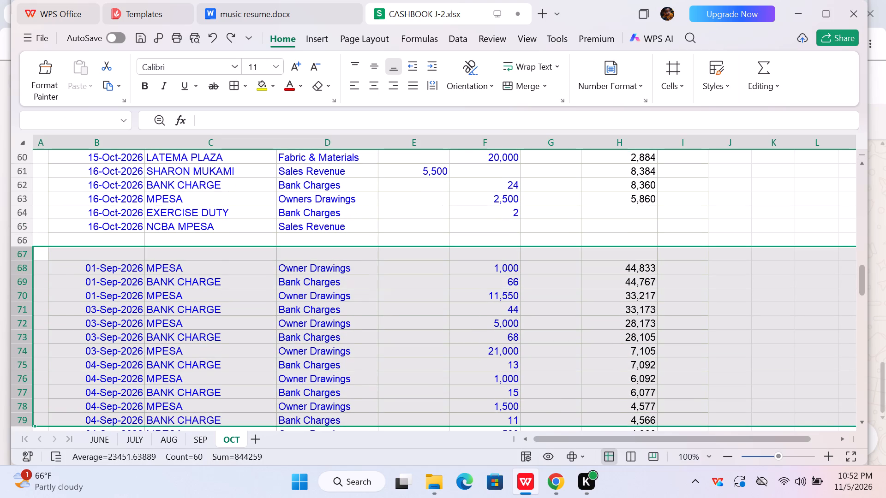
key("ctrl+shift+equal")
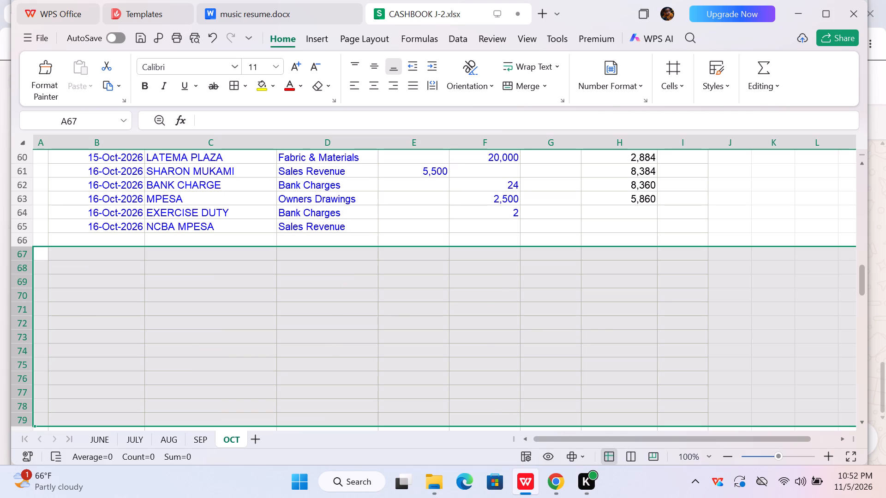
Enter 5000 in E65 as the amount received for the NCBA MPESA entry.
left_click(467, 225)
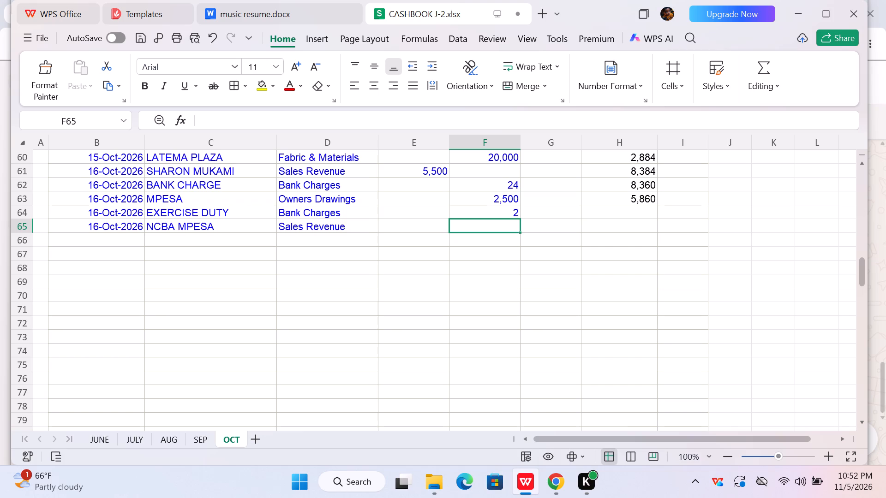
key("Left")
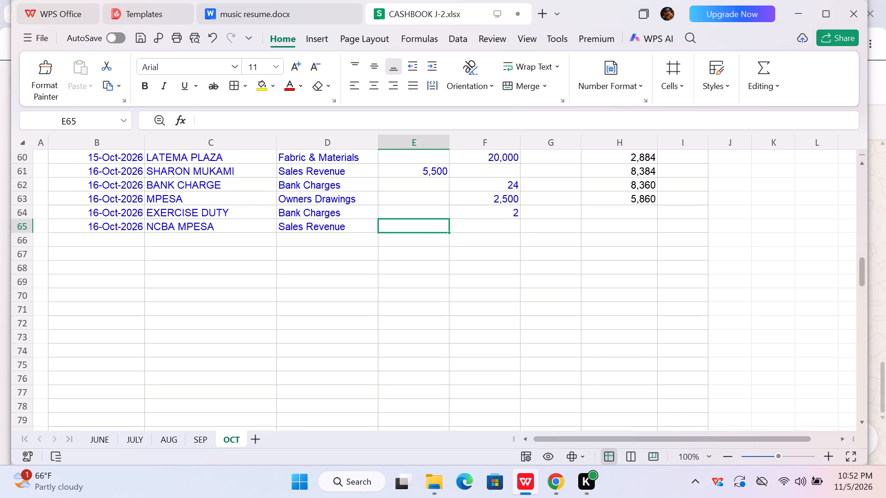
type("5000")
key("Down")
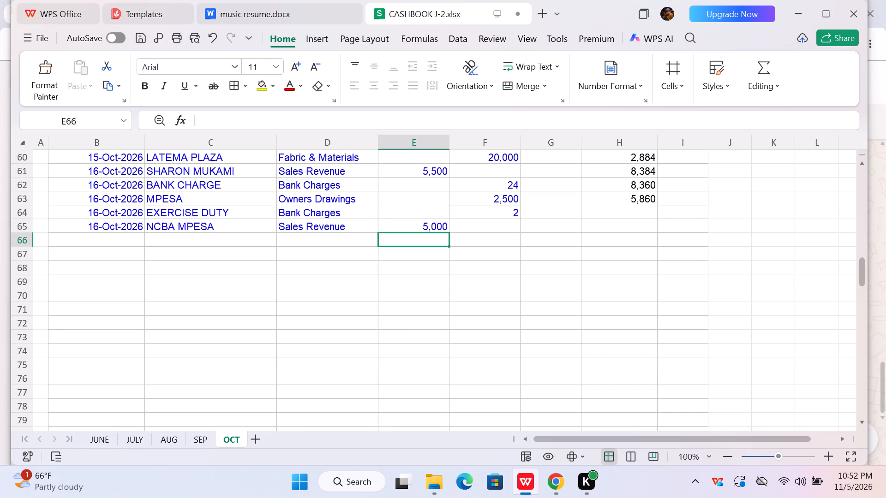
Enter a 10078 payment in F66 and copy the Fabric & Materials category from D60 into D66.
key("Right")
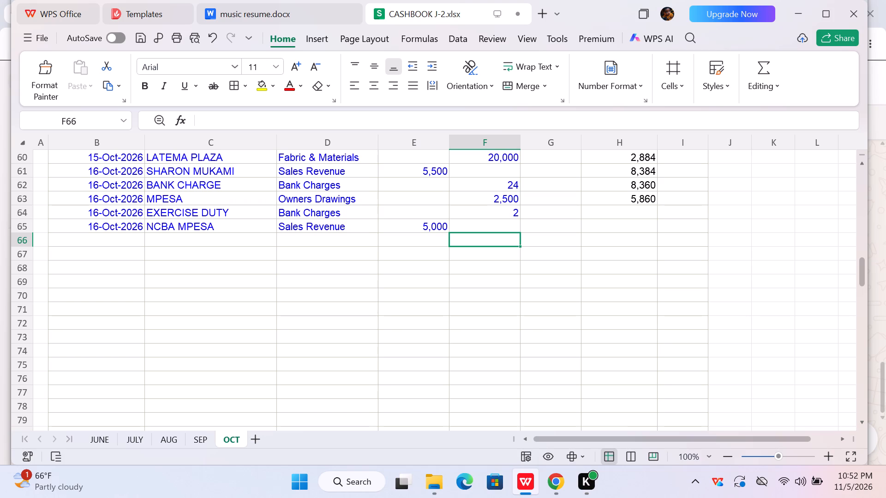
type("100")
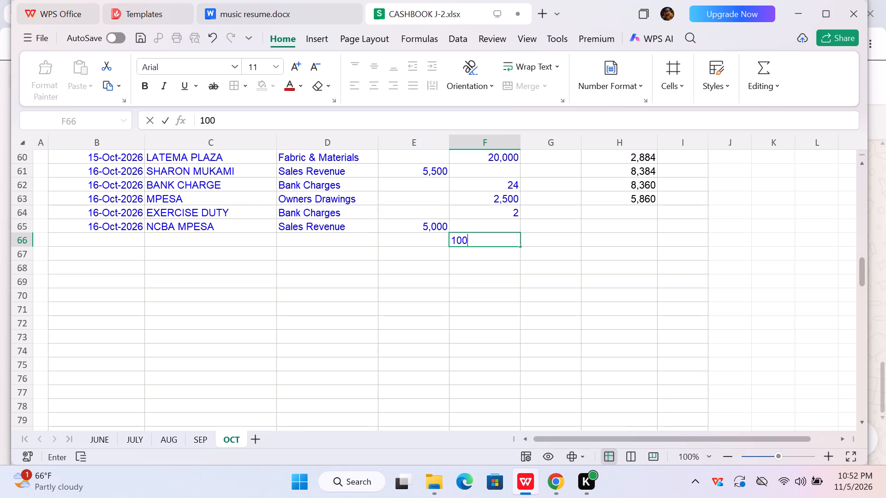
type("78")
key("Left")
key("Left")
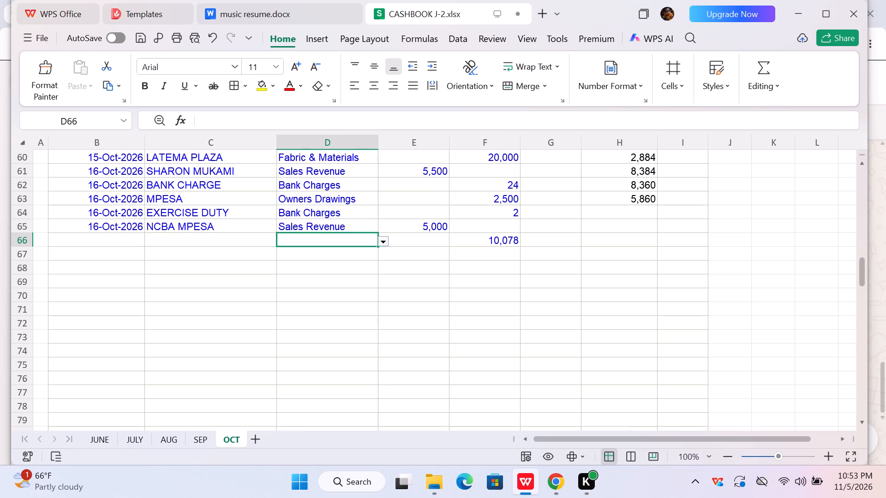
left_click(364, 160)
key("ctrl+c")
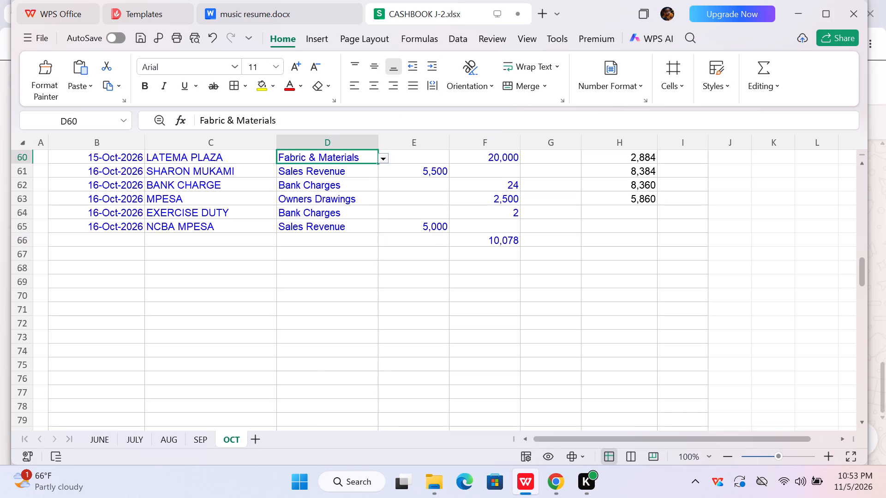
left_click(343, 243)
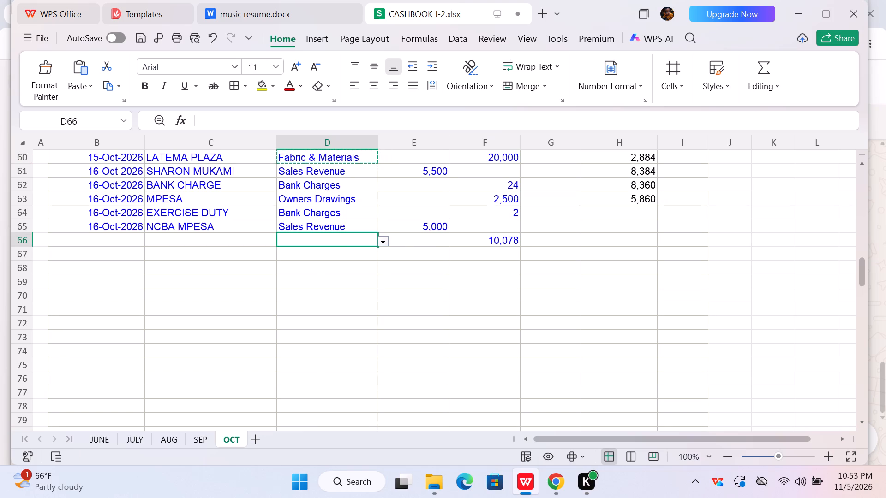
key("ctrl+v")
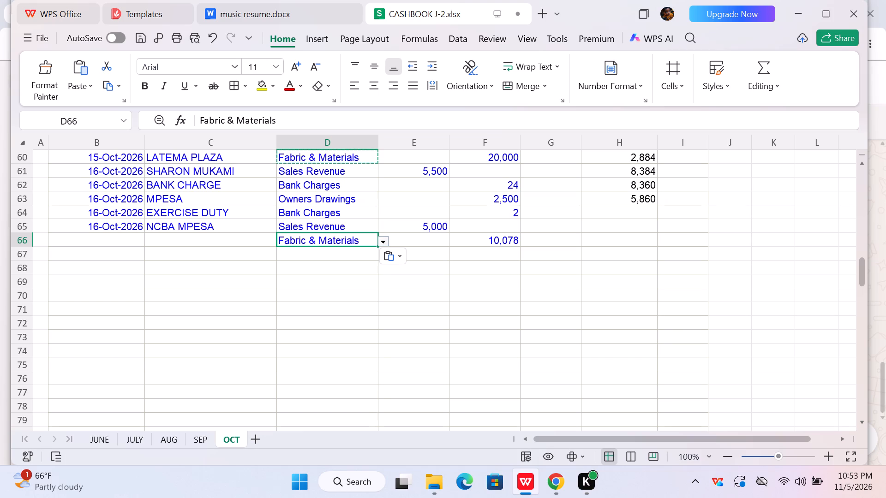
Enter 3125 as the amount received in E67, with the category Sales Revenue in D67.
key("Right")
key("Down")
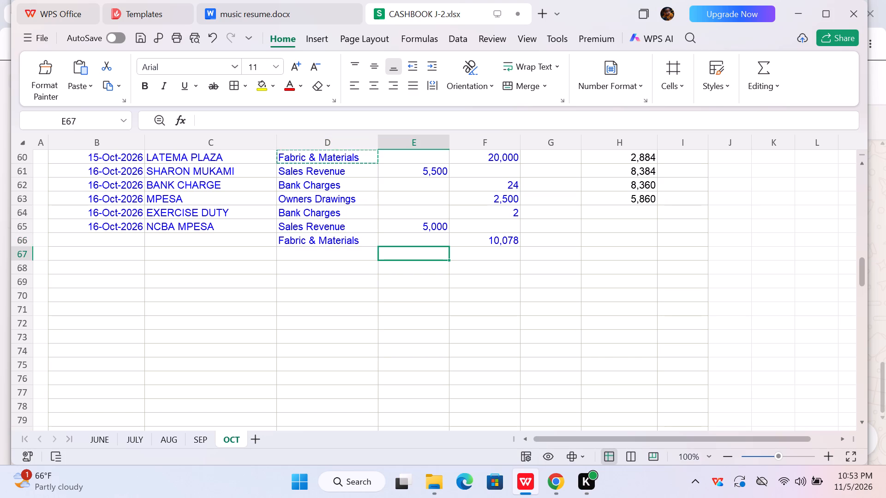
type("3125")
key("Down")
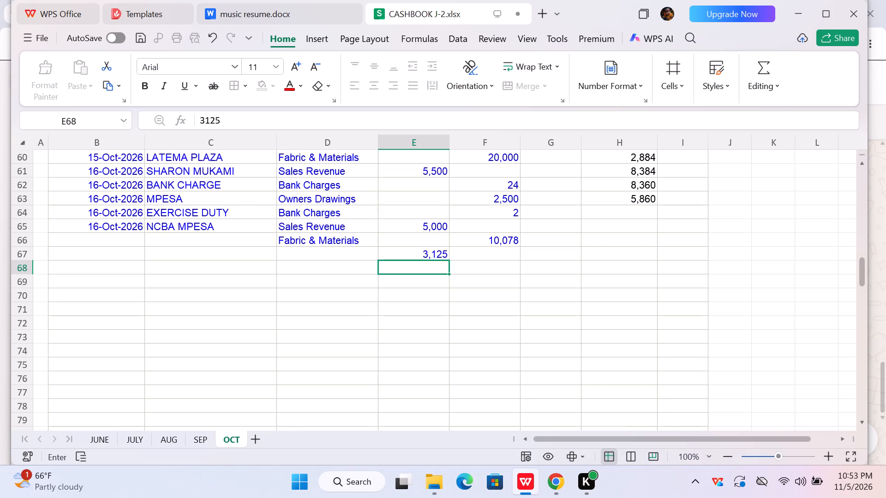
key("Left")
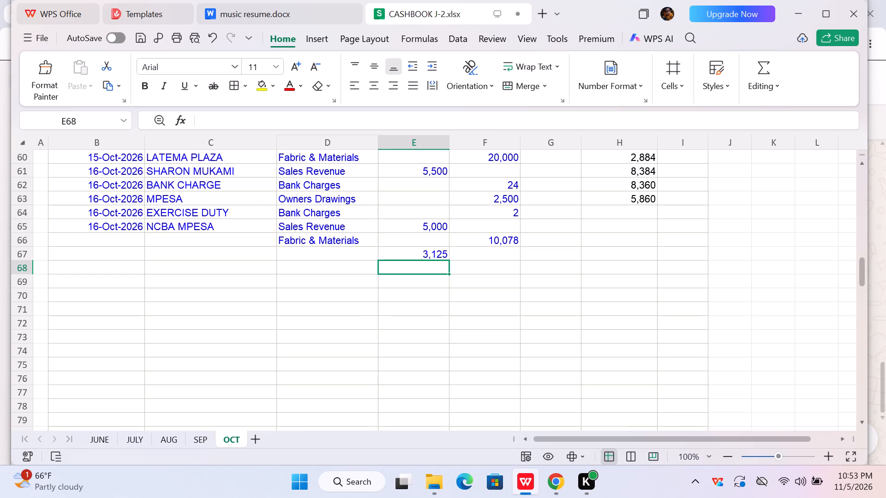
key("Up")
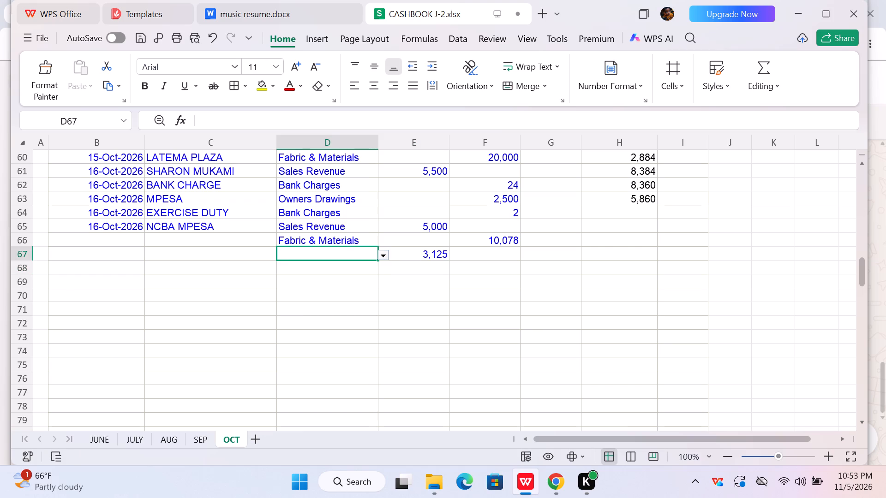
key("s")
type("ales")
key("space")
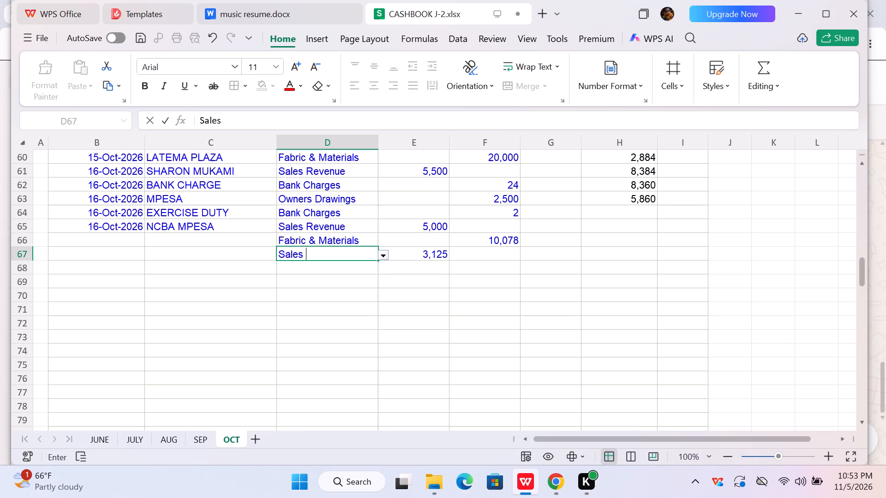
key("r")
type("evenu")
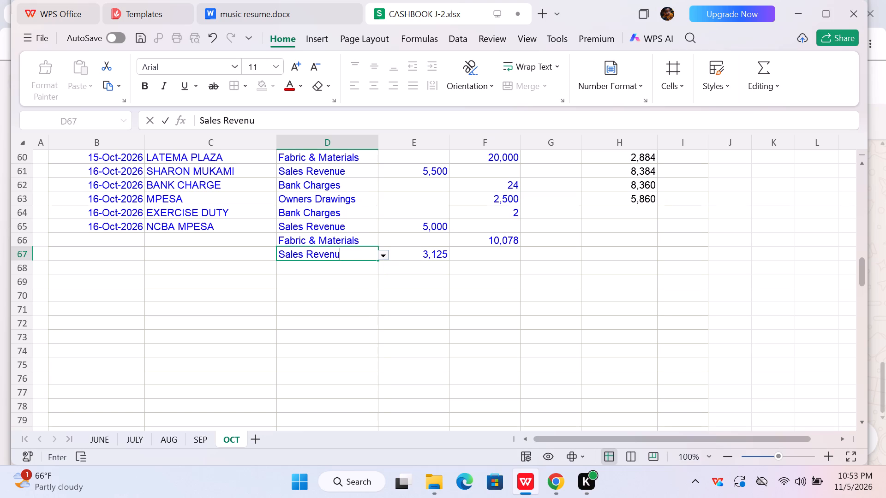
key("e")
key("Left")
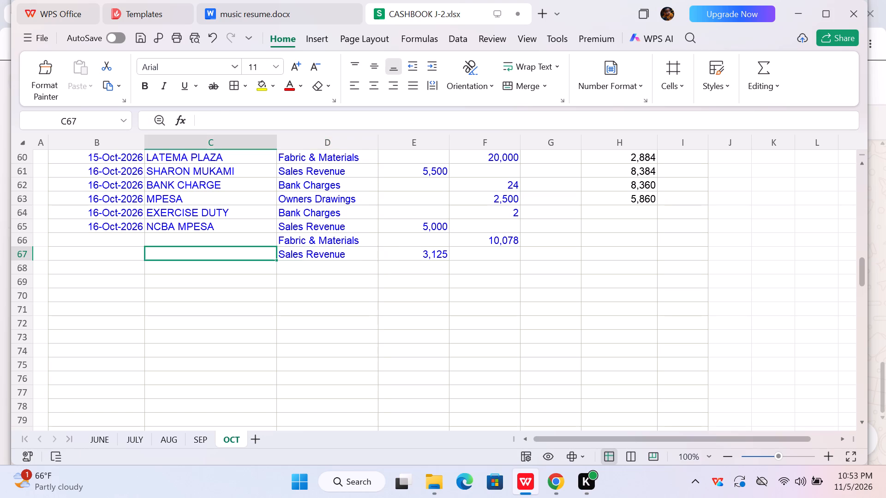
Fill in the descriptions for rows 66 and 67: LATEMA PLAZA in C66 and customer Maria's name in C67.
key("Up")
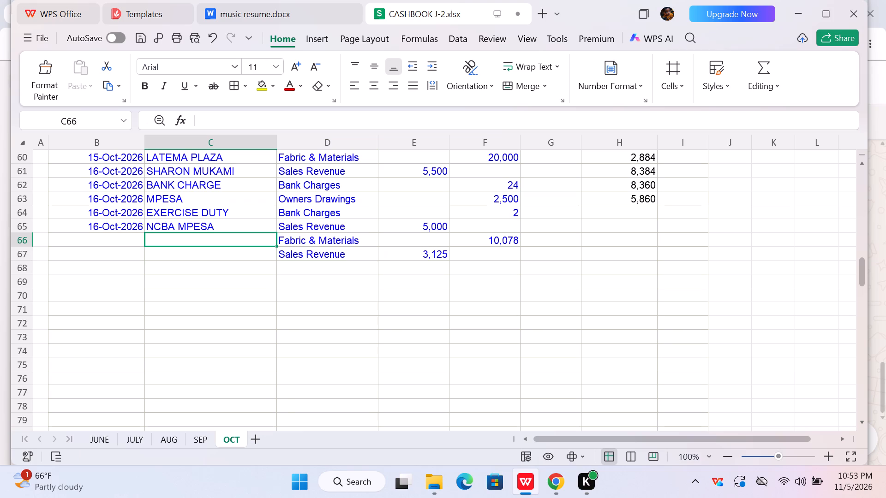
key("l")
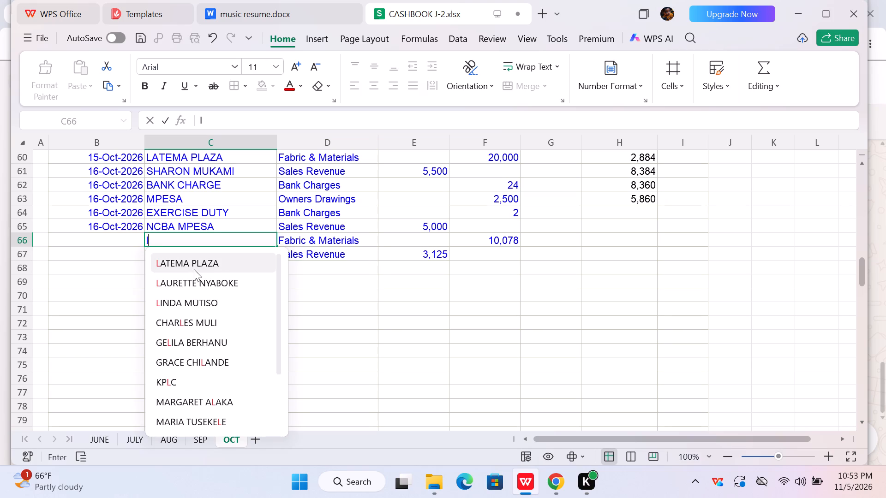
left_click(194, 269)
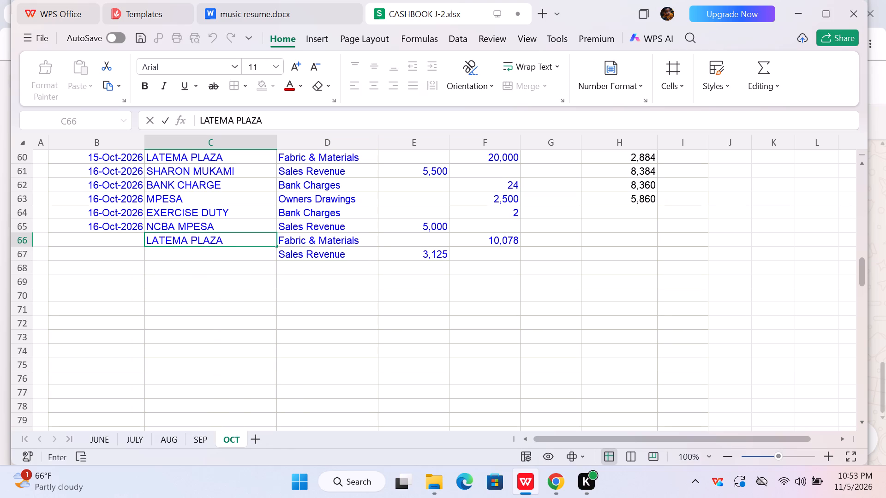
left_click(205, 256)
key("m")
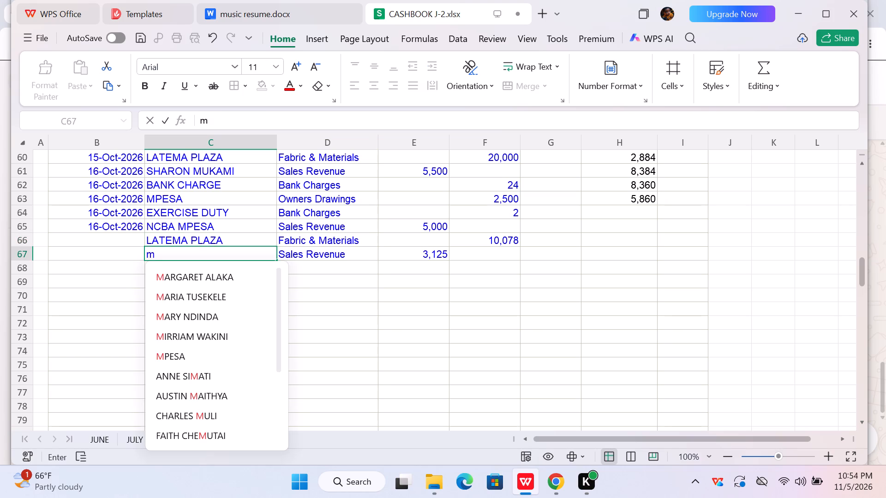
left_click(193, 298)
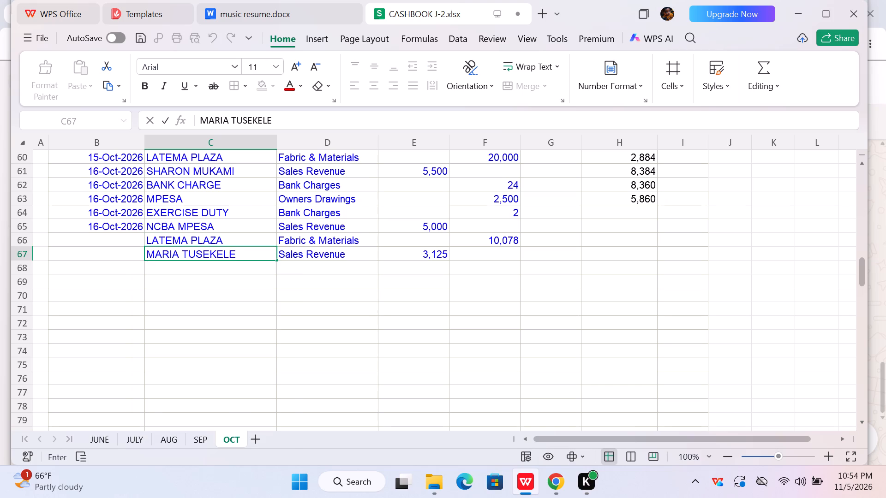
Record a BANK CHARGE entry in row 68 with the category Bank Charges and a payment of 13 in F68.
left_click(185, 272)
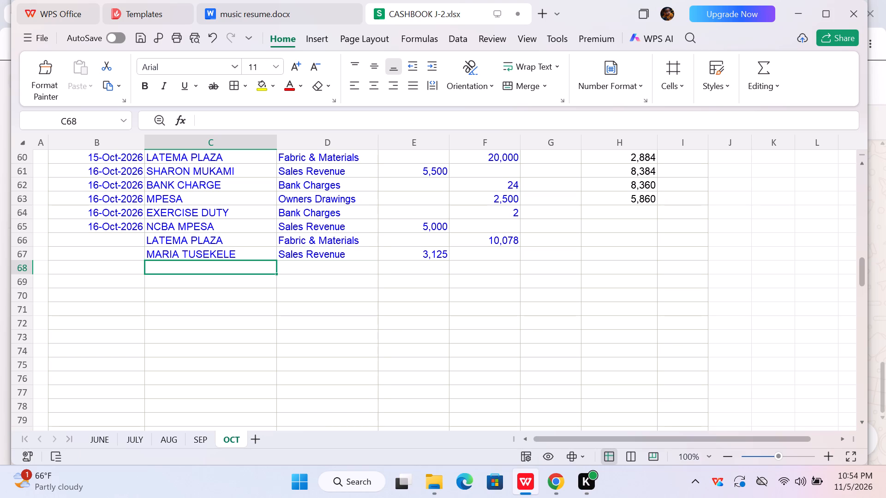
key("b")
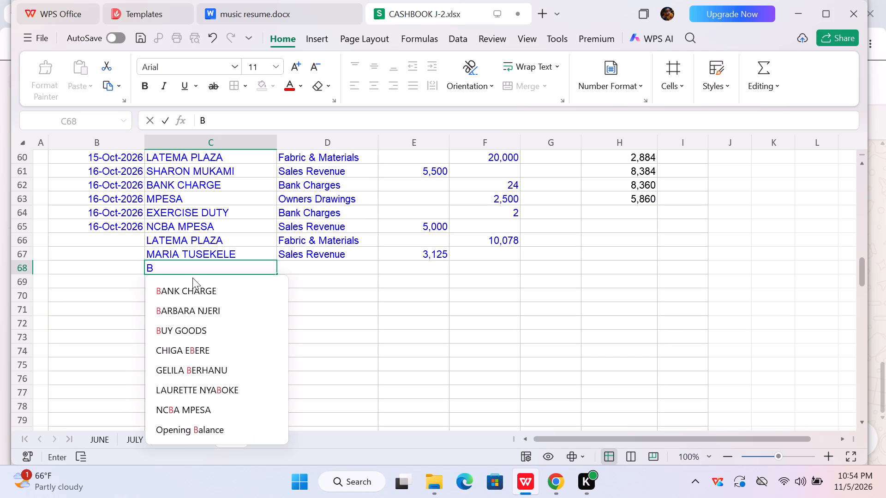
left_click(197, 292)
key("Right")
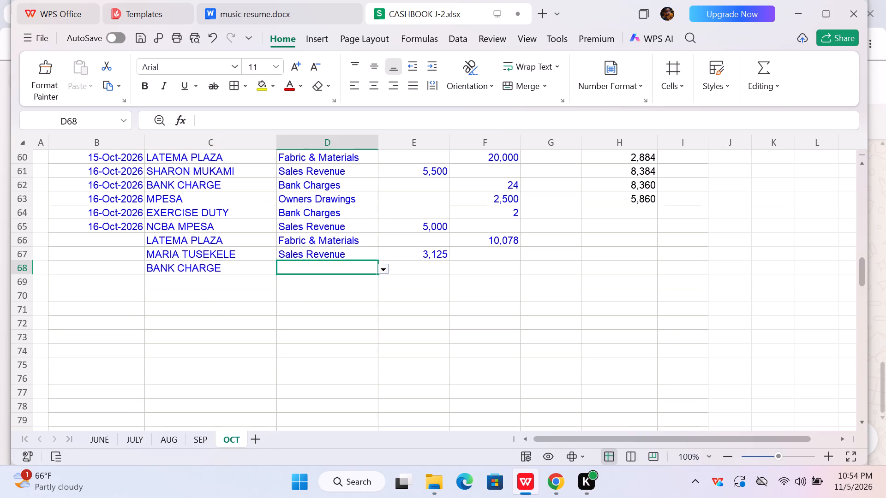
key("b")
type("ank")
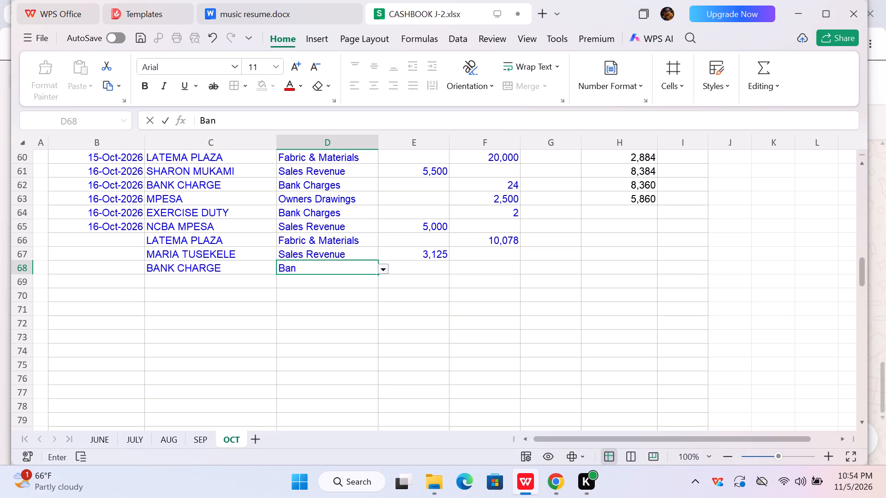
key("space")
key("c")
key("h")
type("arges")
key("Right")
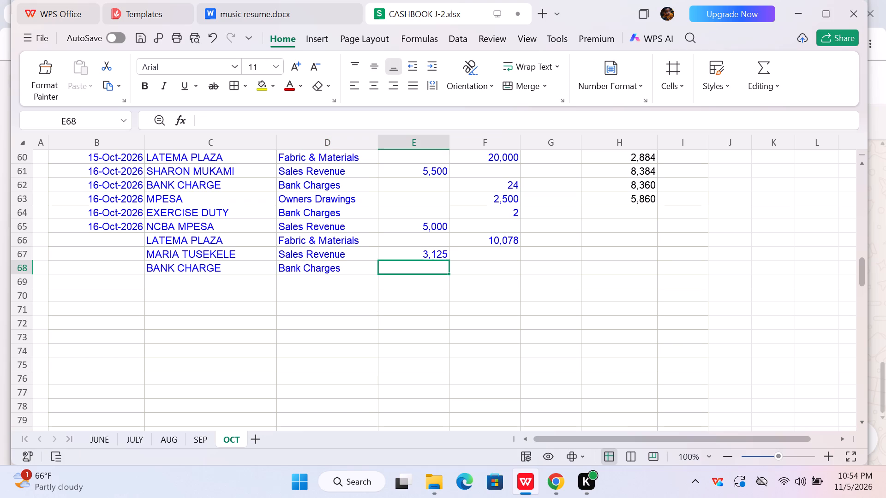
key("Right")
type("13")
key("Down")
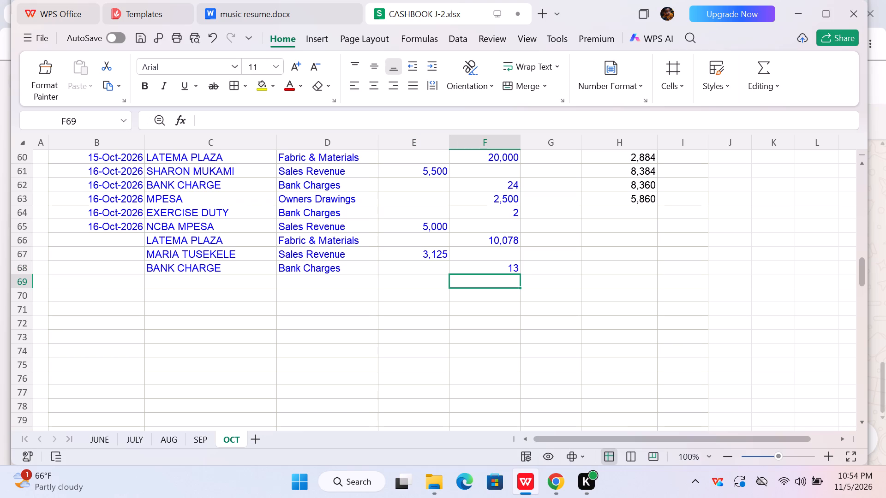
Enter the payment amounts 1000, 1.20, 34 and 2600 in cells F69 to F72.
type("1000")
key("Down")
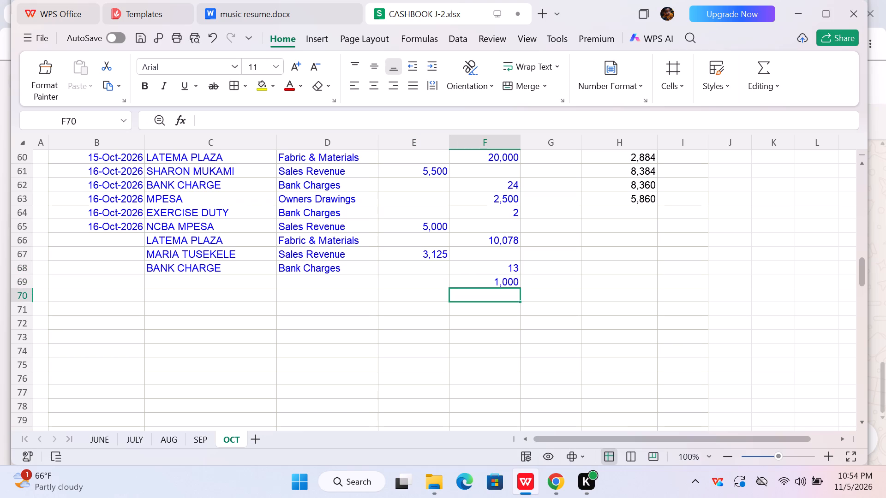
key("1")
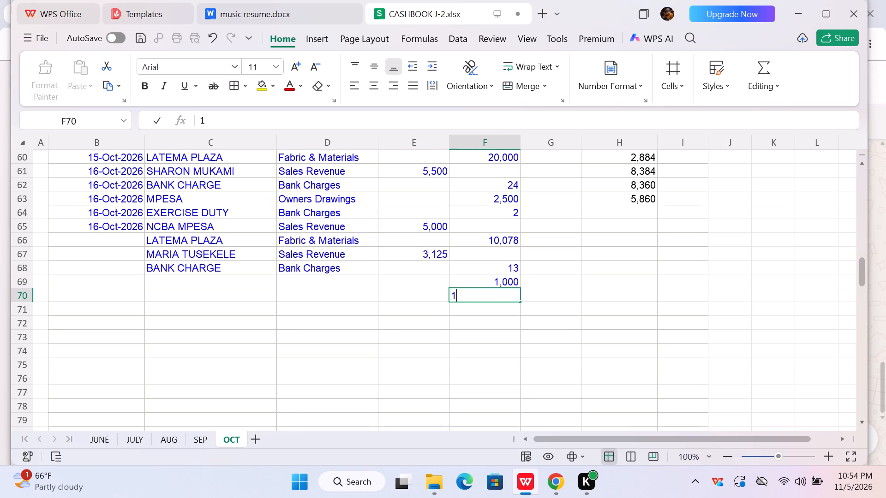
type(".20")
key("Down")
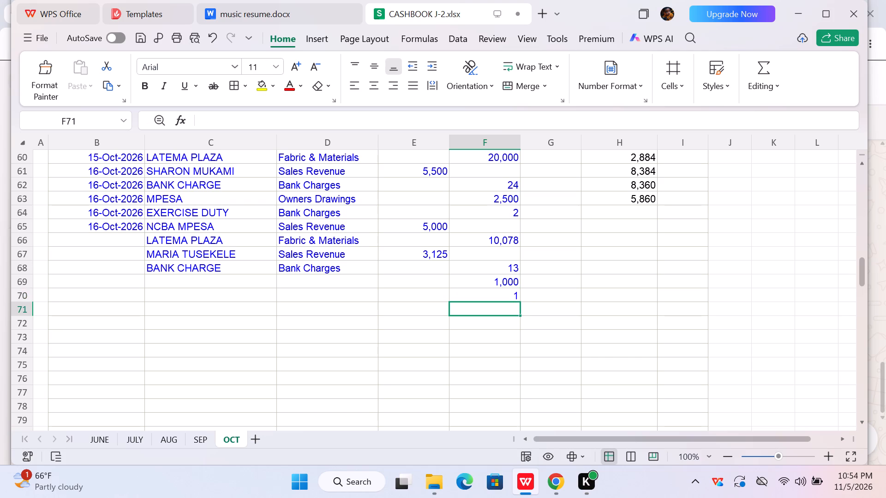
type("34")
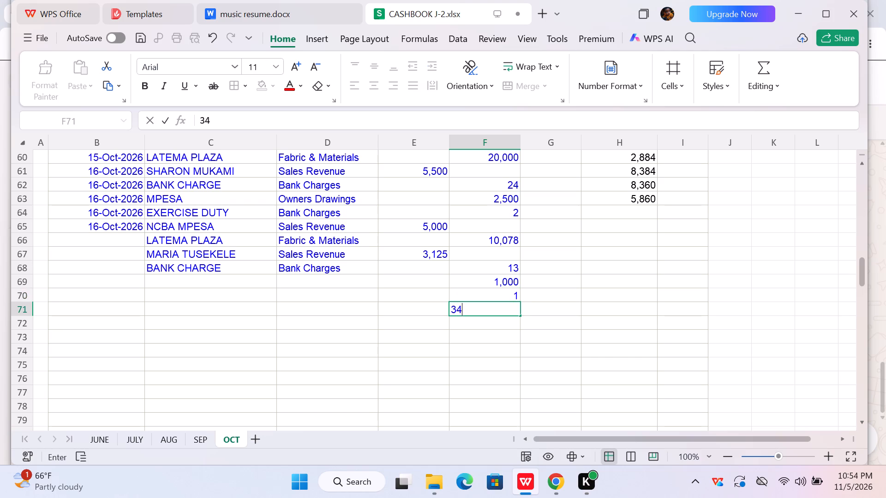
key("Down")
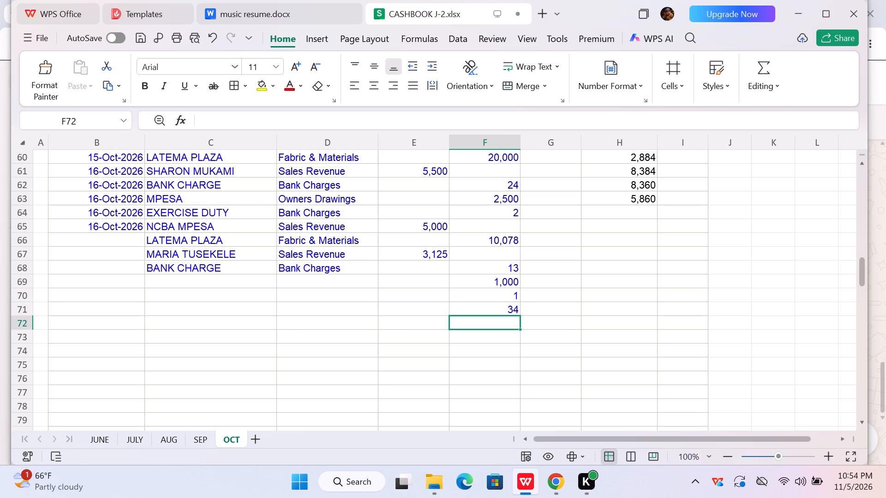
type("26")
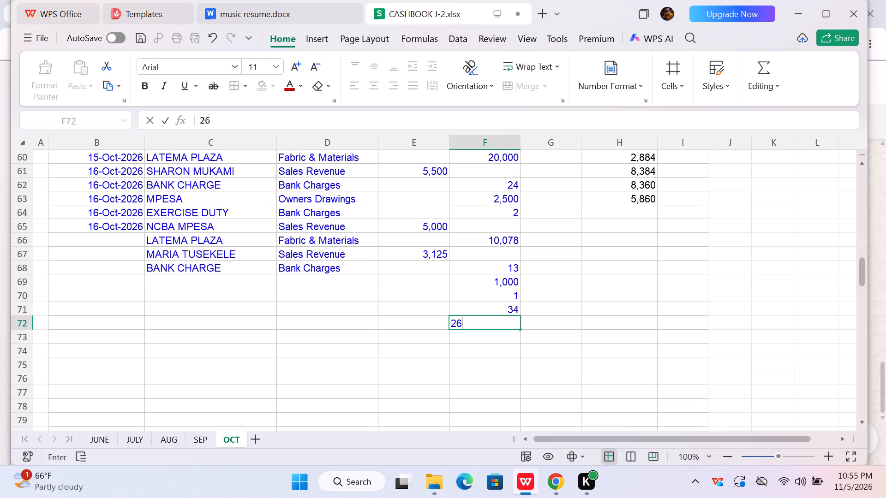
type("00")
key("Down")
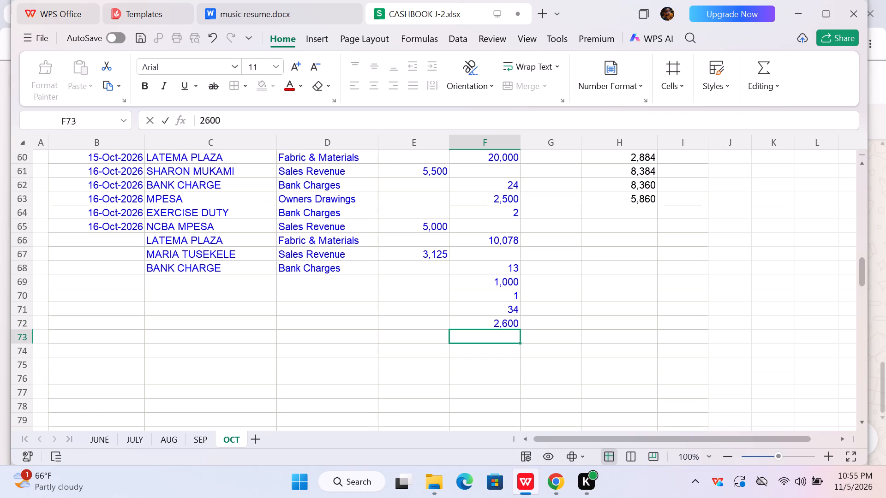
Enter a payment of 3.75 in F73 and a received amount of 2250 in E74.
key("3")
key("period")
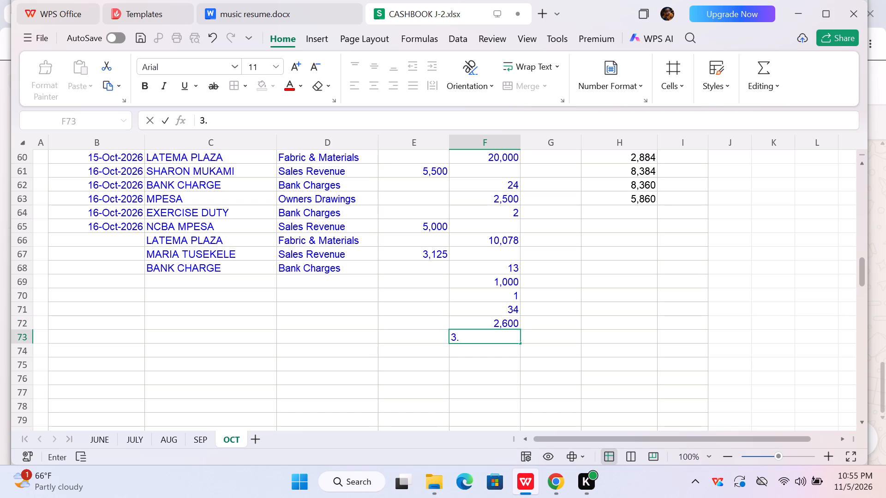
type("75")
key("Down")
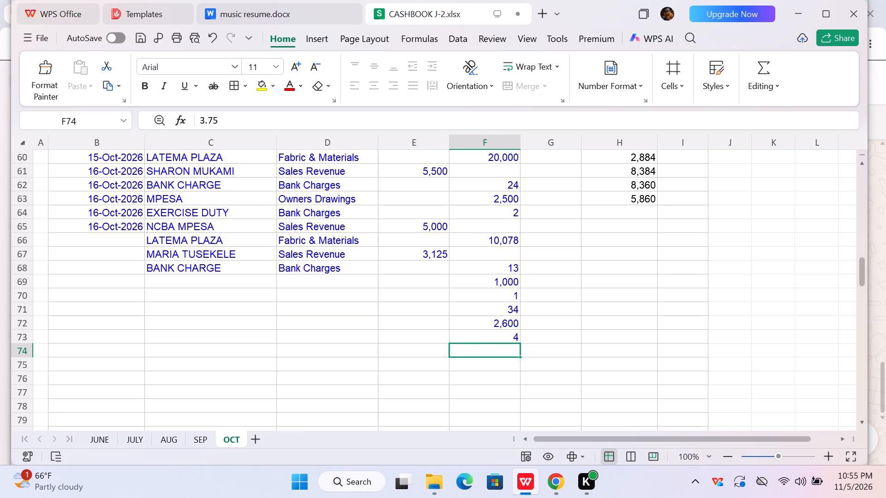
key("Left")
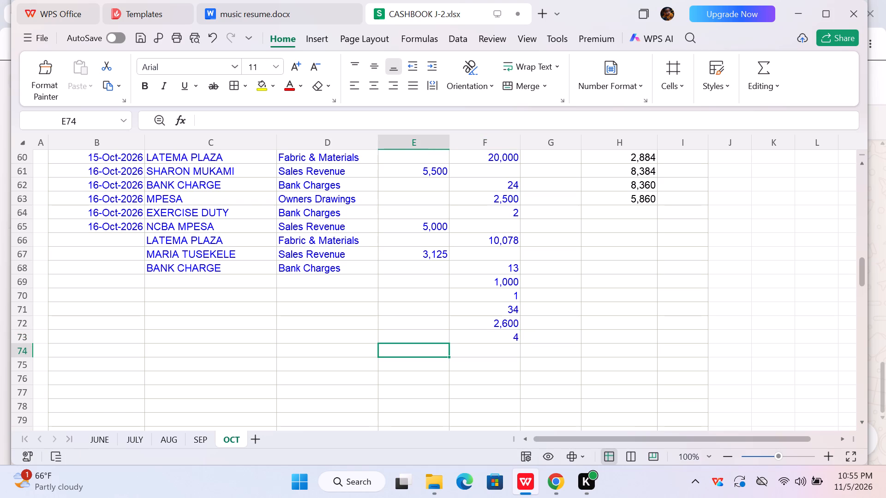
type("22")
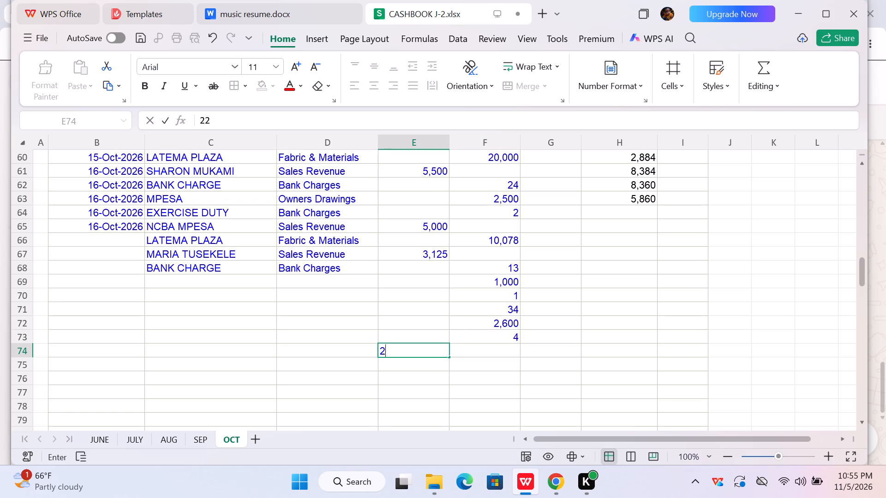
type("50")
key("Down")
Enter the payment amounts 13 in F75 and 800 in F76.
key("Right")
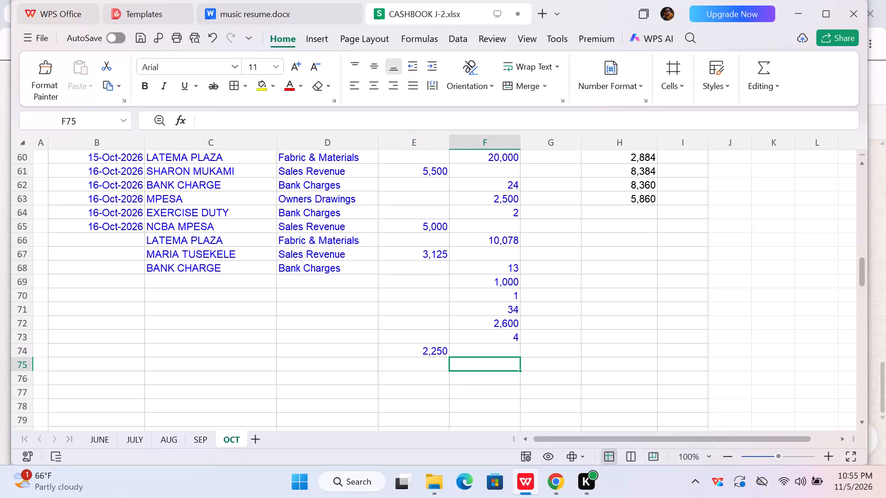
type("13")
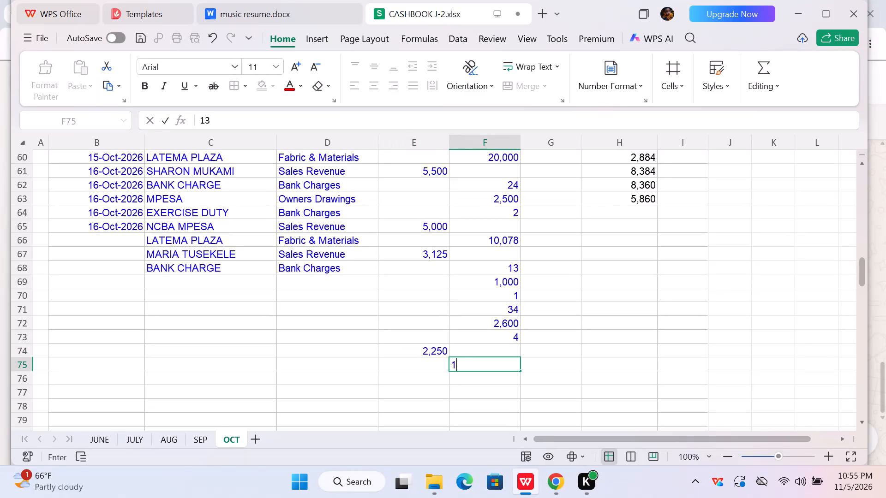
key("Down")
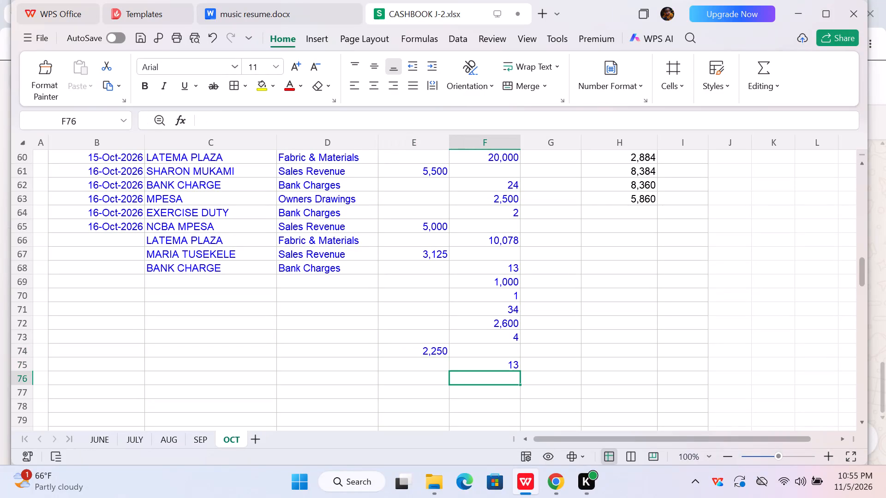
type("800")
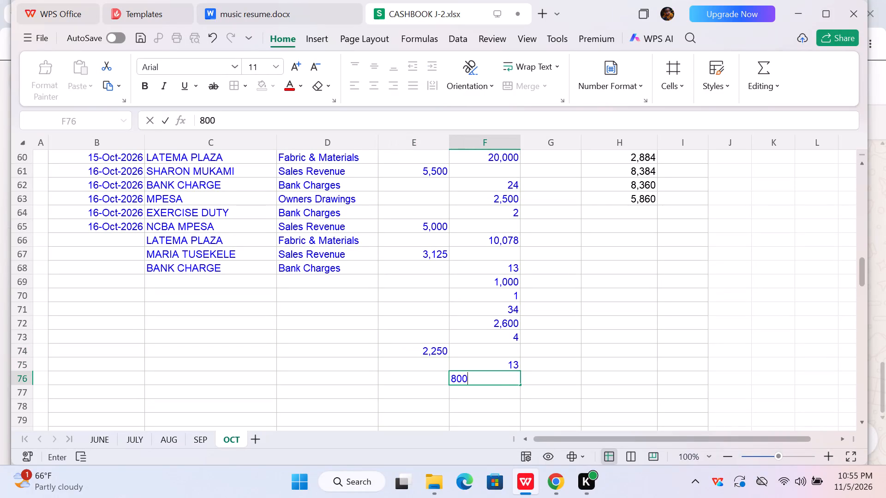
Set the category of the 1,000 payment in row 69 to Owners Drawings in D69.
key("Left")
key("Left")
key("Up")
key("Up")
key("Up")
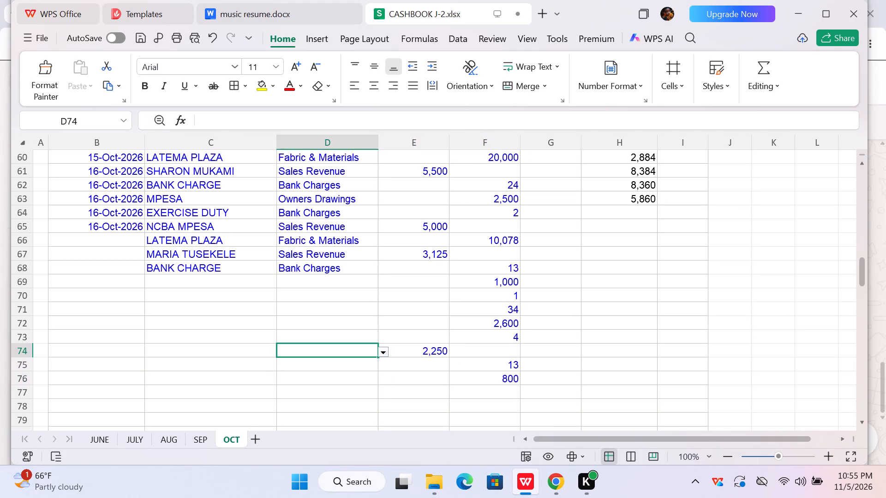
key("Up")
key("Up")
key("Up")
key("Up")
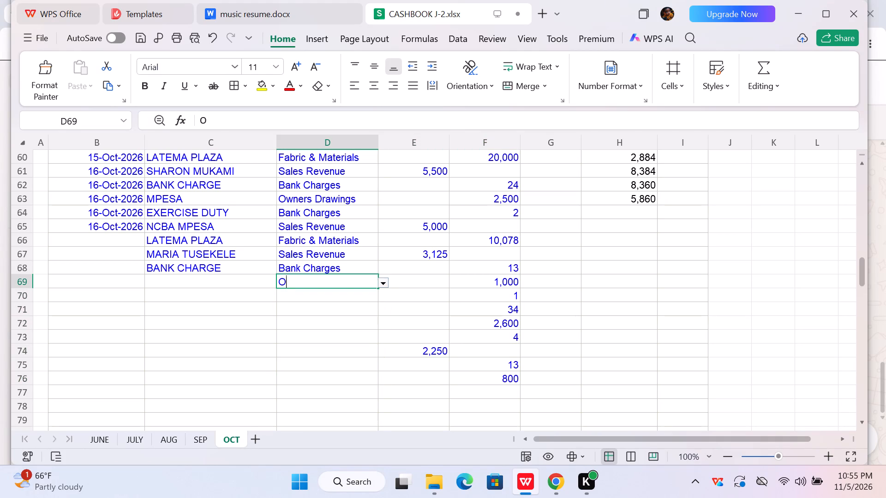
type("wn")
type("ers")
key("space")
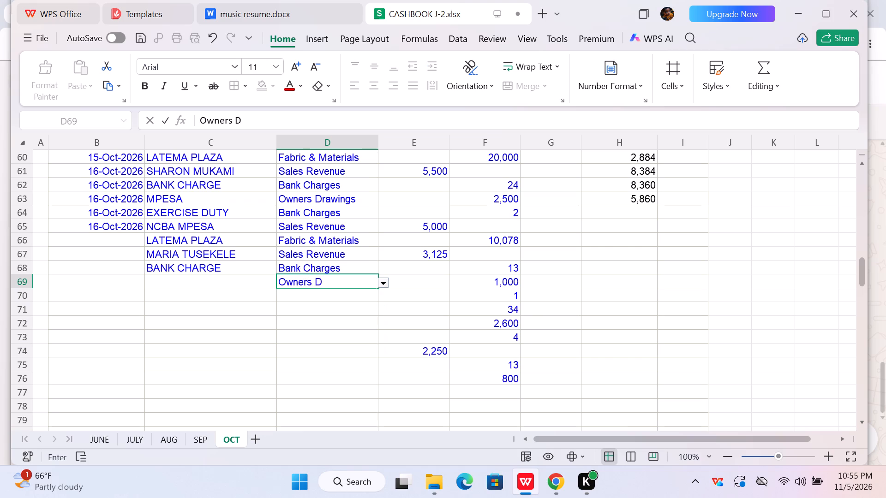
type("rawings")
key("Down")
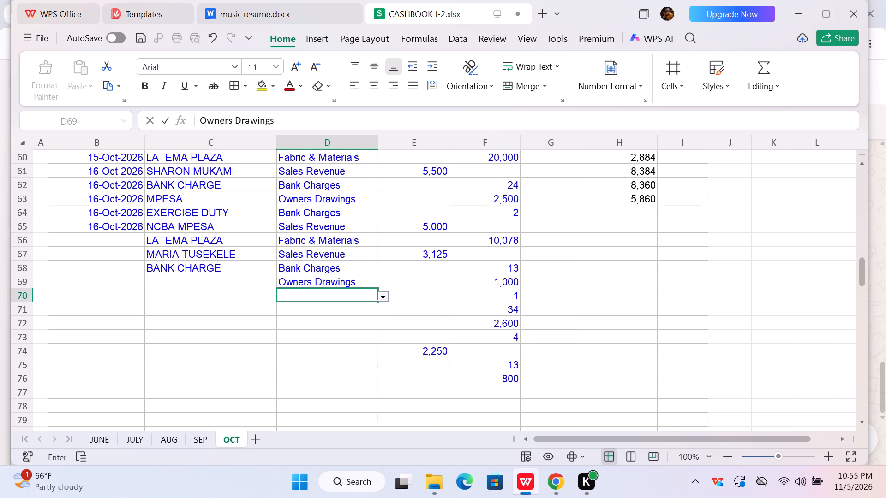
Enter the category Bank Charges for rows 70 and 71 in cells D70 and D71.
type("ank")
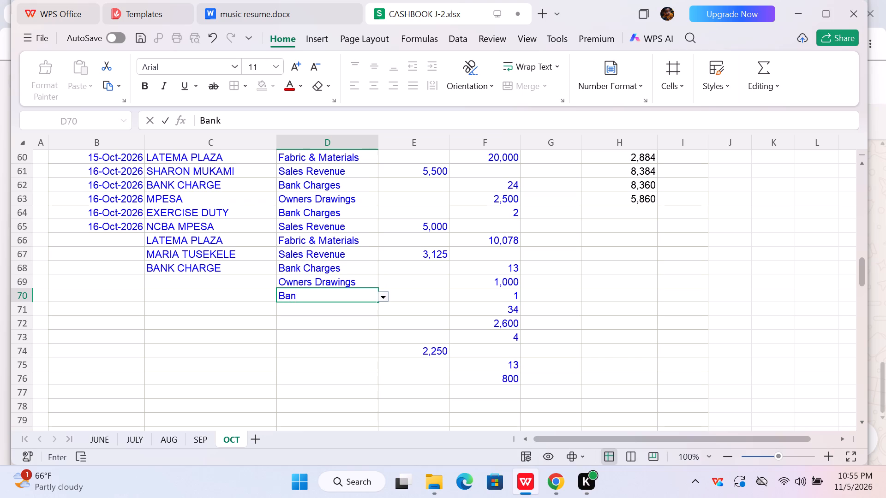
key("space")
key("c")
type("harg")
type("es")
key("Down")
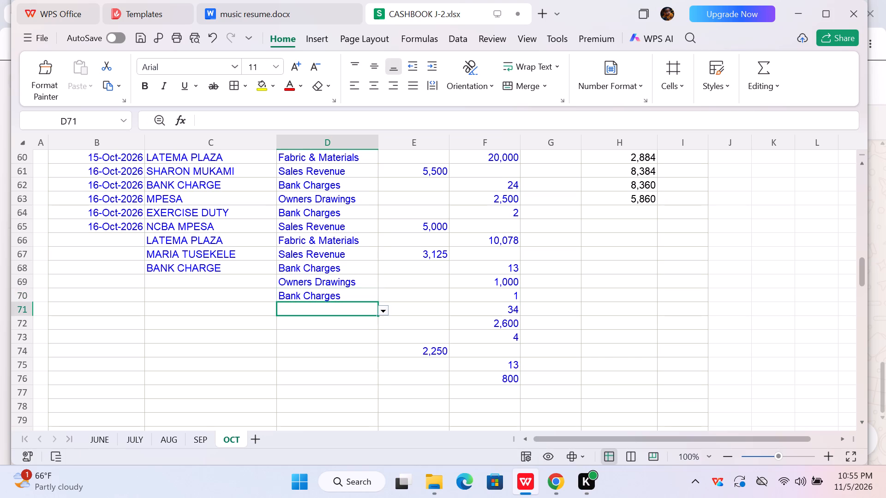
key("b")
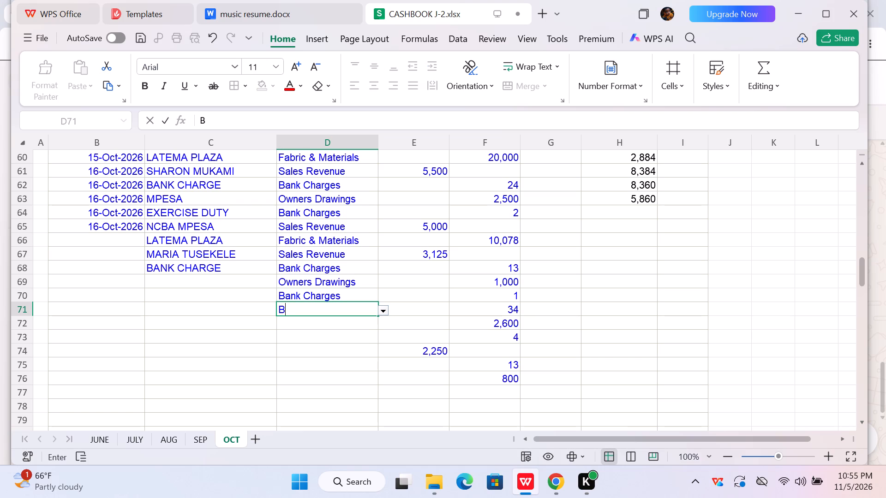
type("ank")
key("space")
key("c")
type("harges")
key("Down")
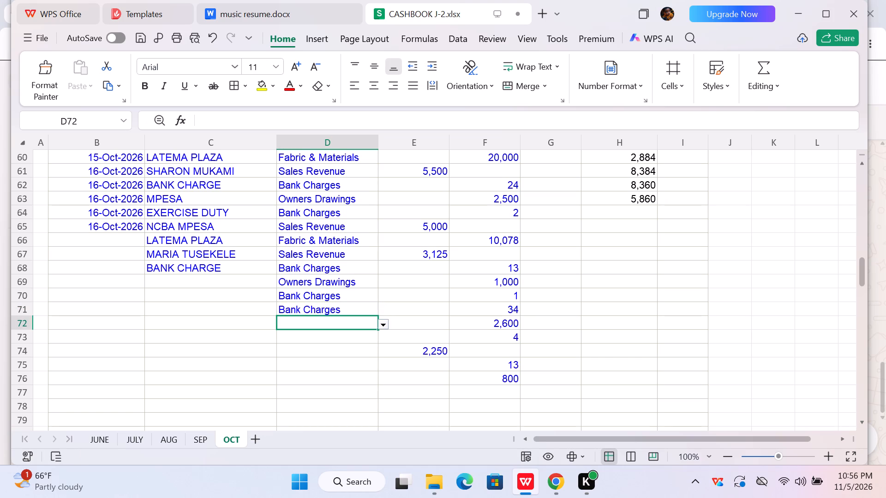
Enter the category Owners Drawings in D72 for the 2,600 payment.
key("o")
type("wners")
key("space")
key("d")
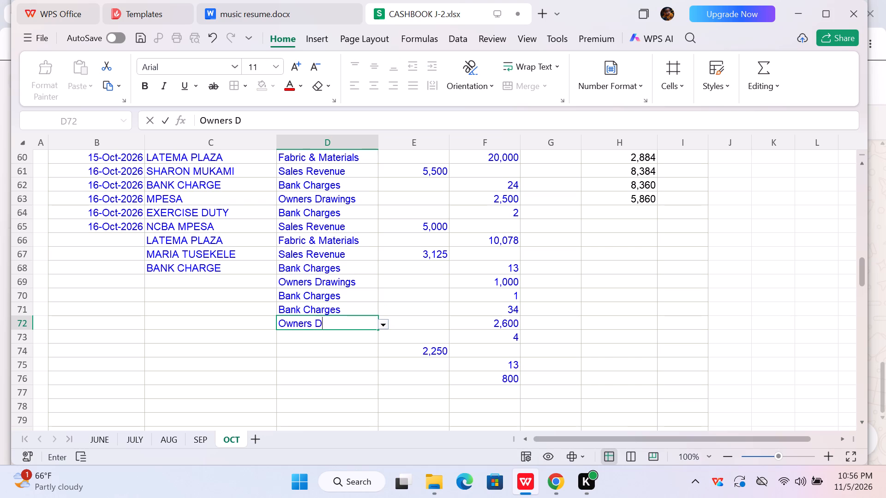
type("rawing")
key("s")
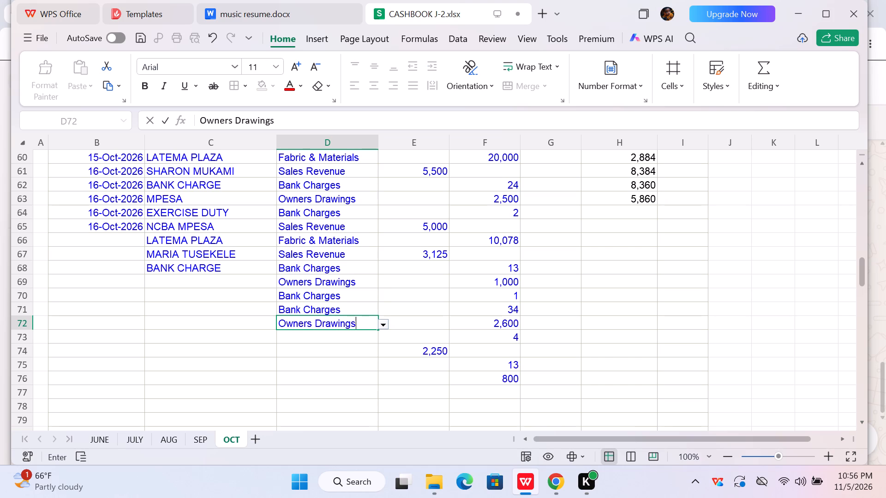
key("Down")
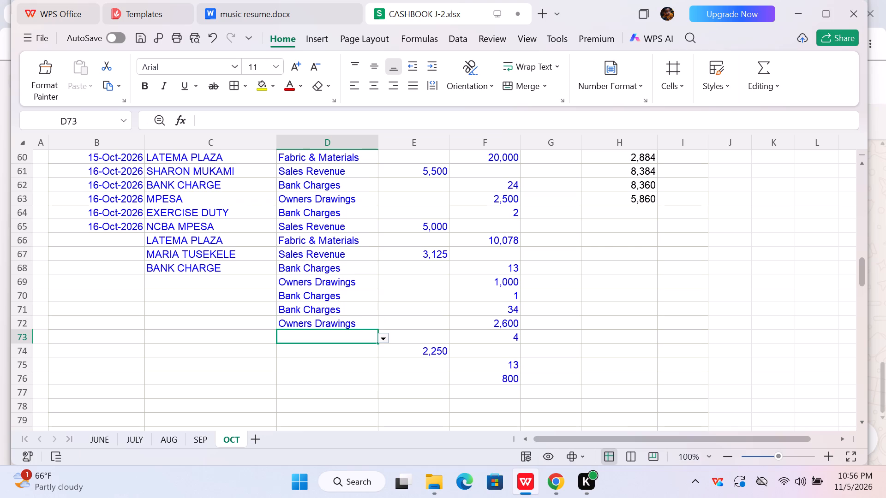
Enter the category Bank Charges in D73 for the row 73 payment.
key("b")
type("amk")
key("BackSpace")
key("BackSpace")
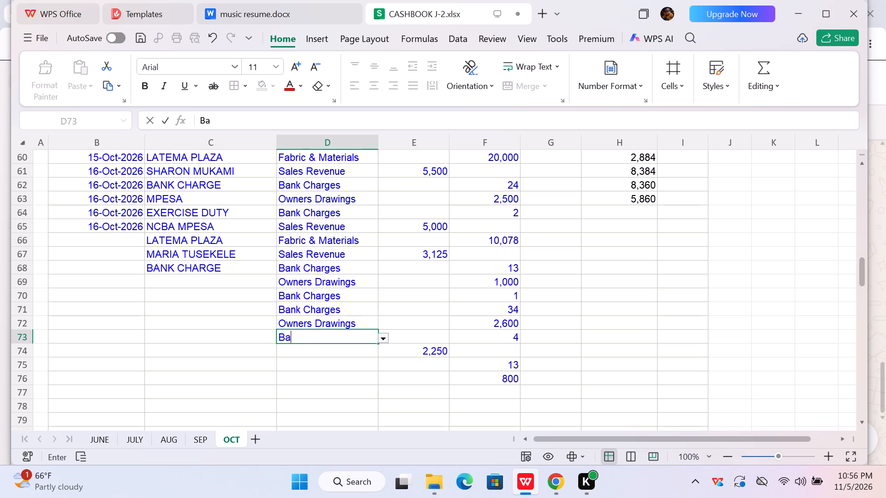
type("nk")
key("space")
key("c")
type("harges")
key("Down")
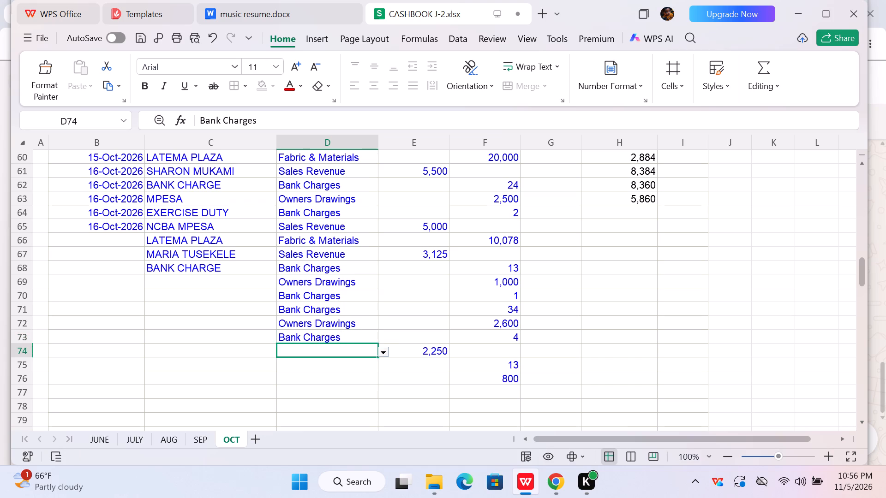
Enter the category Sales Revenue in D74 for the 2,250 receipt and Bank Charges in D75 for the 13 payment.
type("ales")
key("space")
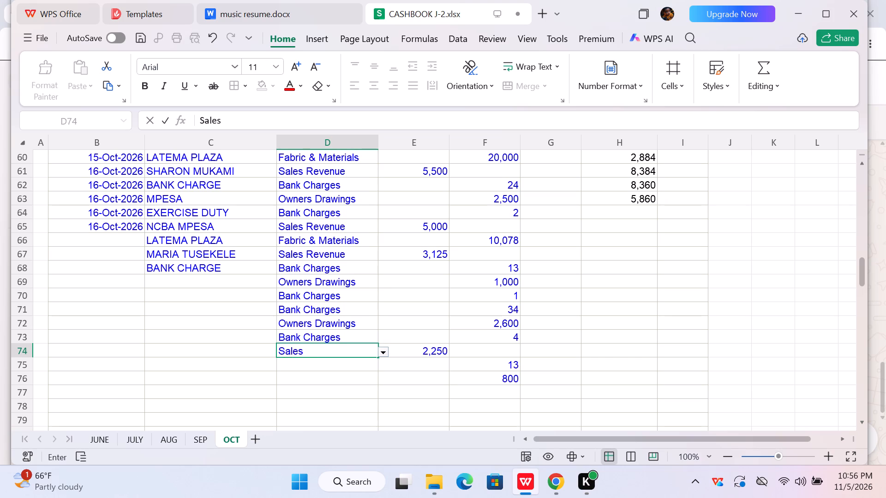
key("r")
type("evenue")
key("Down")
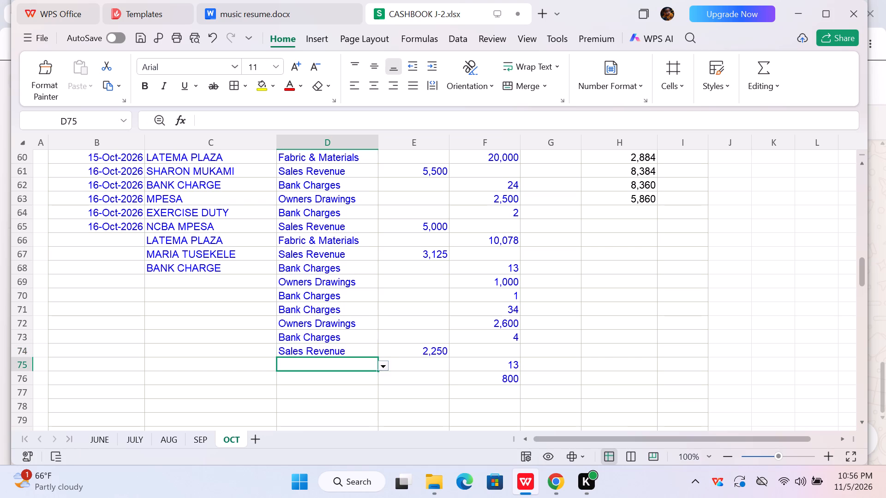
key("b")
key("a")
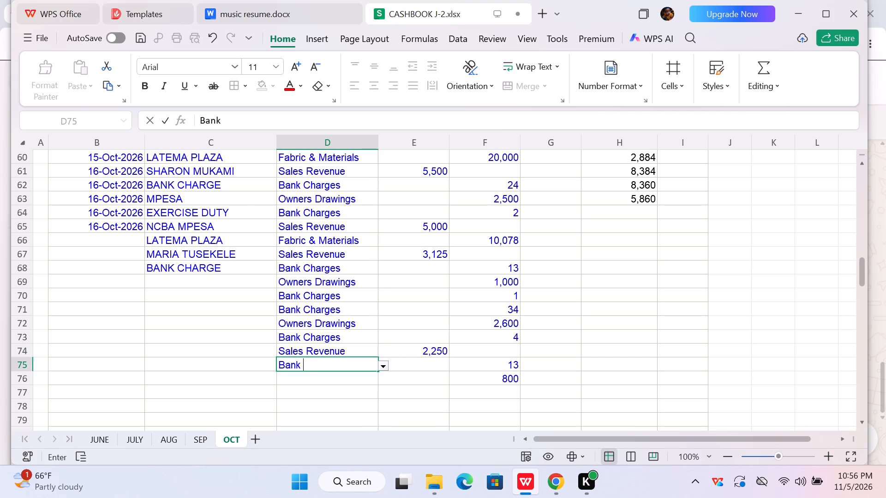
type("CH")
key("BackSpace")
key("BackSpace")
key("c")
type("harges")
key("Down")
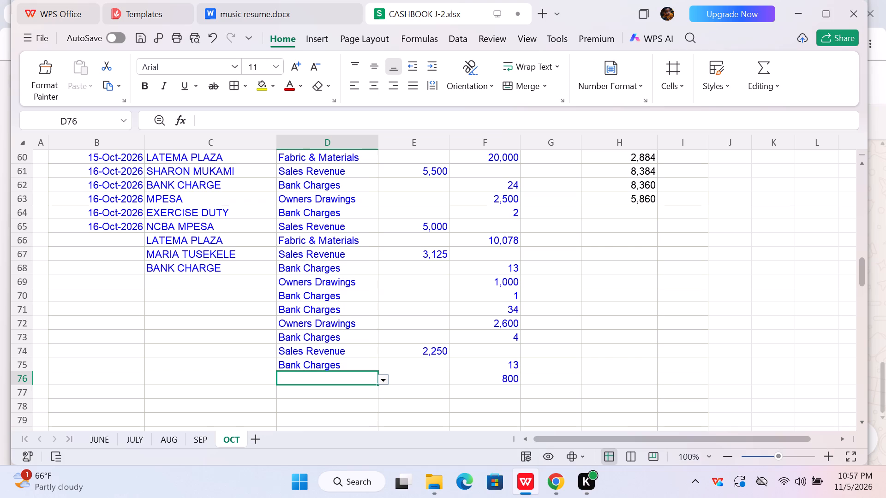
Enter the category Owners Drawings in D76 for the 800 payment.
key("o")
type("wners")
key("space")
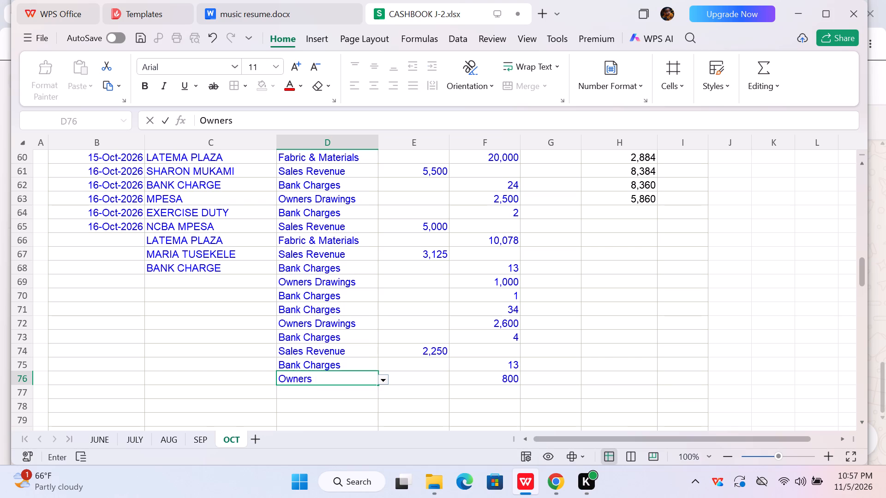
key("d")
type("rawin")
type("gs")
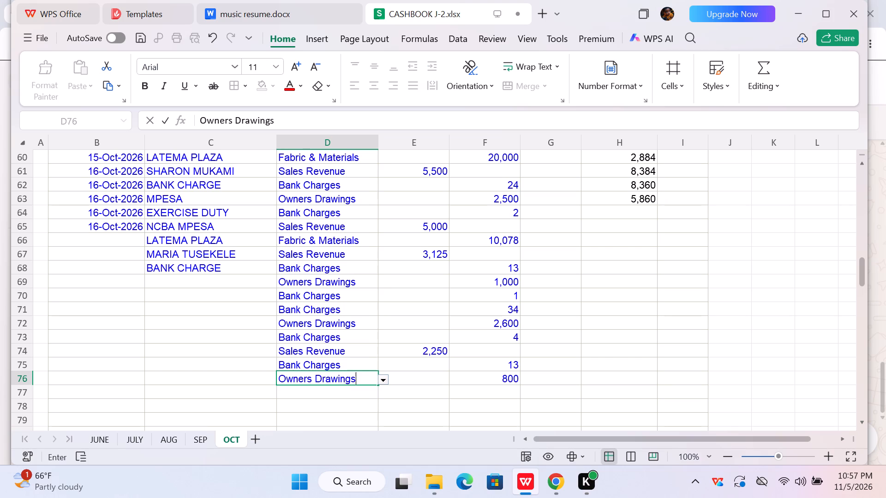
key("Left")
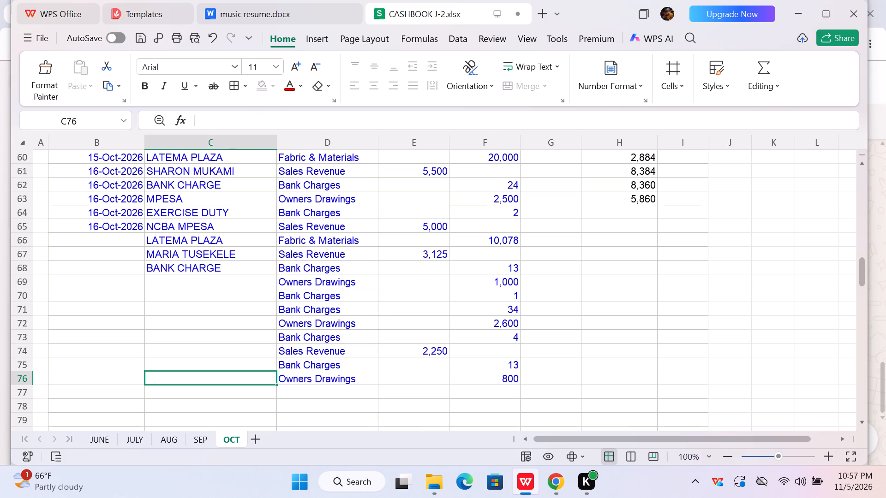
Enter the descriptions MPESA in C76 for the 800 payment and BANK CHARGE in C75 for the 13 payment.
key("m")
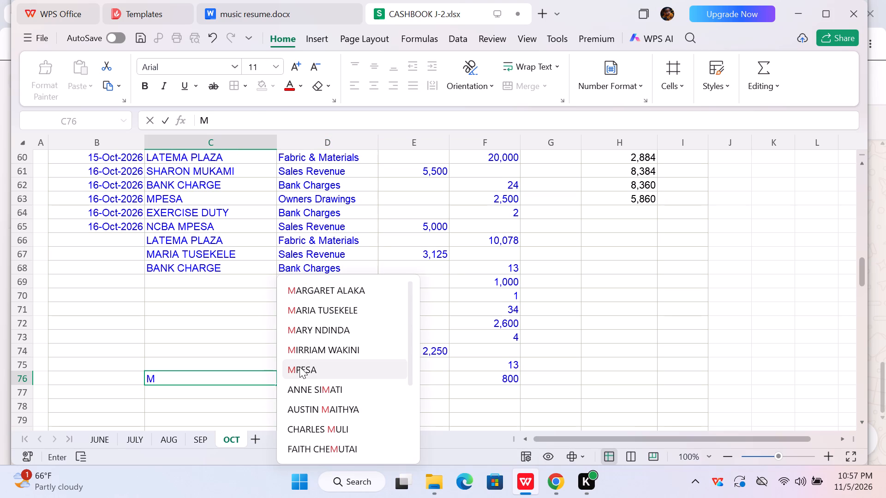
left_click(299, 367)
left_click(236, 359)
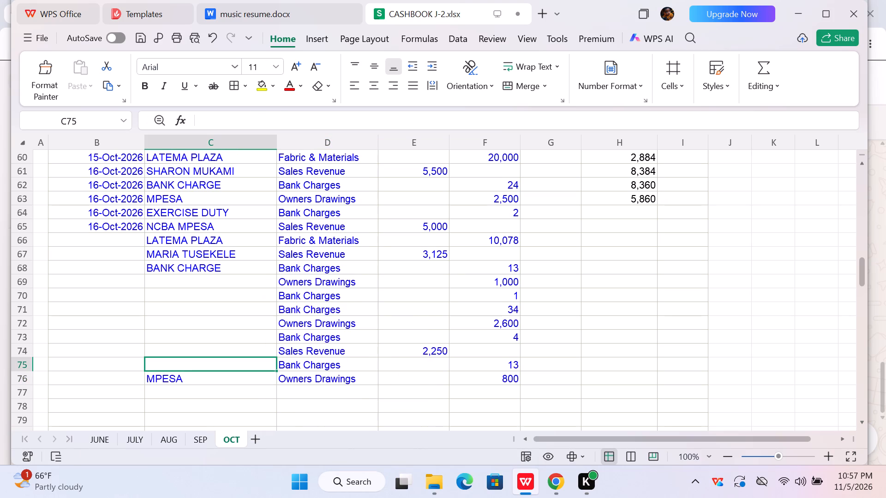
key("b")
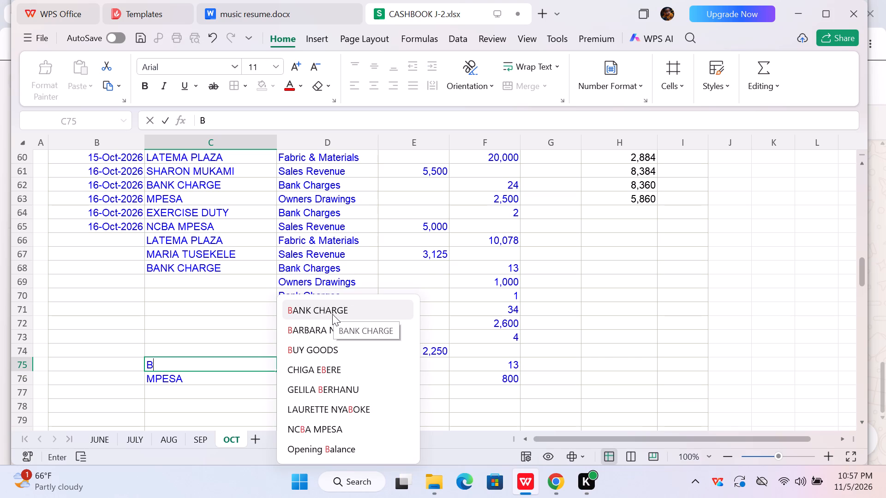
left_click(327, 309)
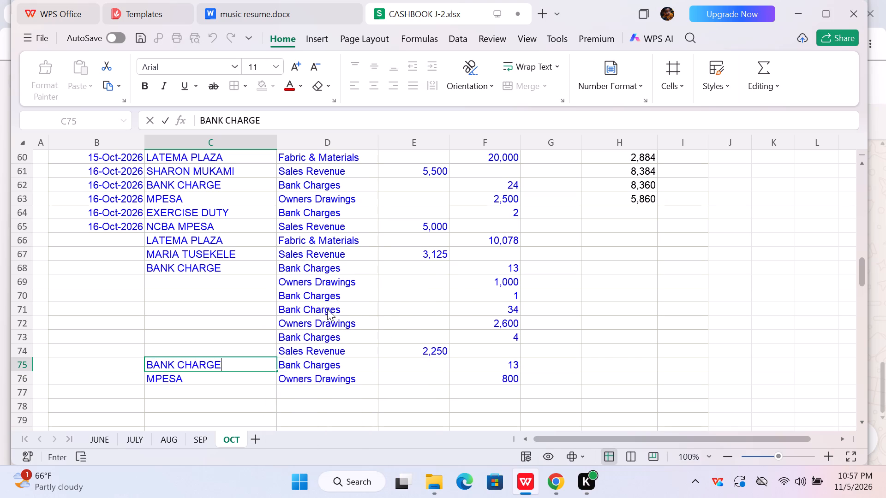
left_click(191, 356)
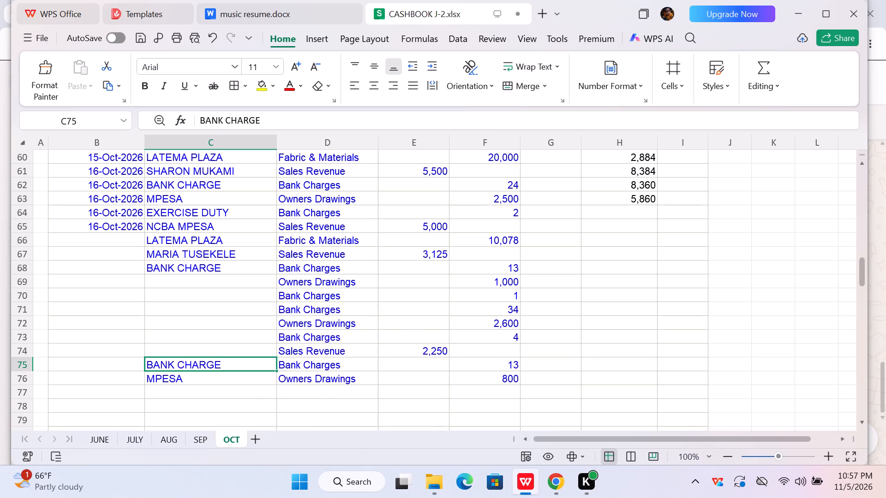
Enter the customer Ivy's full name in C74 for the 2,250 receipt and EXERCISE DUTY in C73 for the 4 payment.
left_click(196, 348)
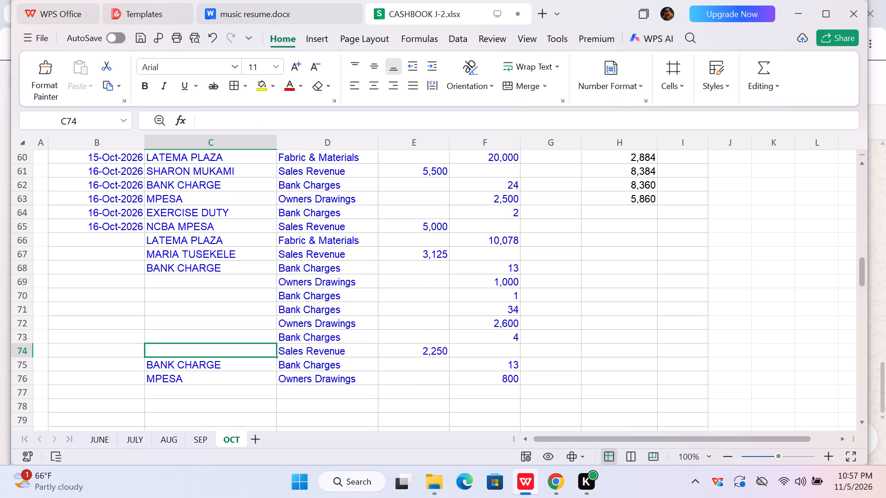
key("i")
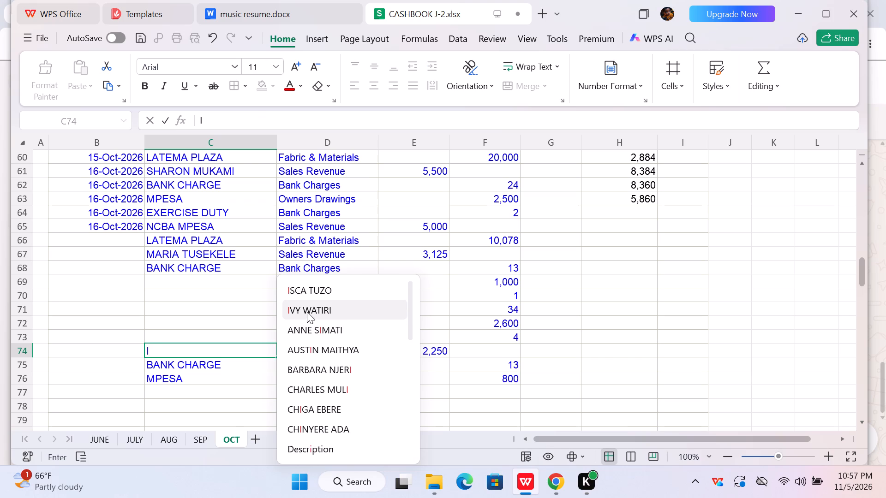
left_click(307, 311)
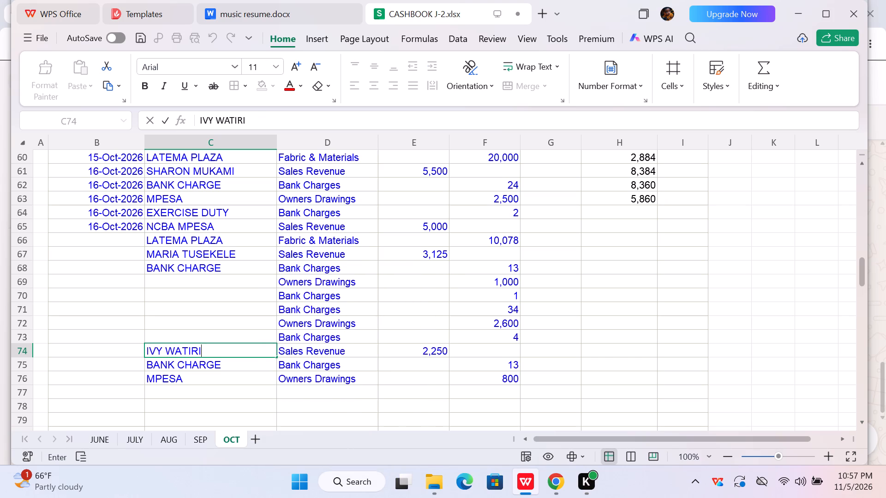
left_click(227, 334)
key("e")
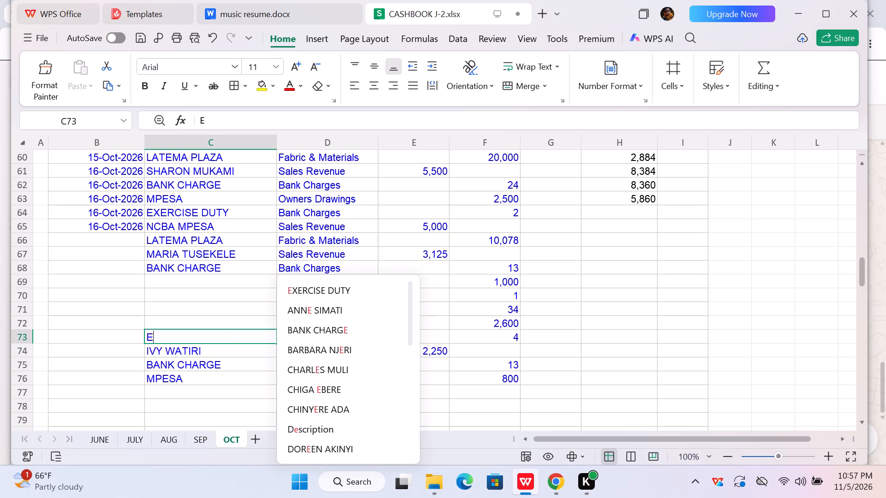
left_click(342, 290)
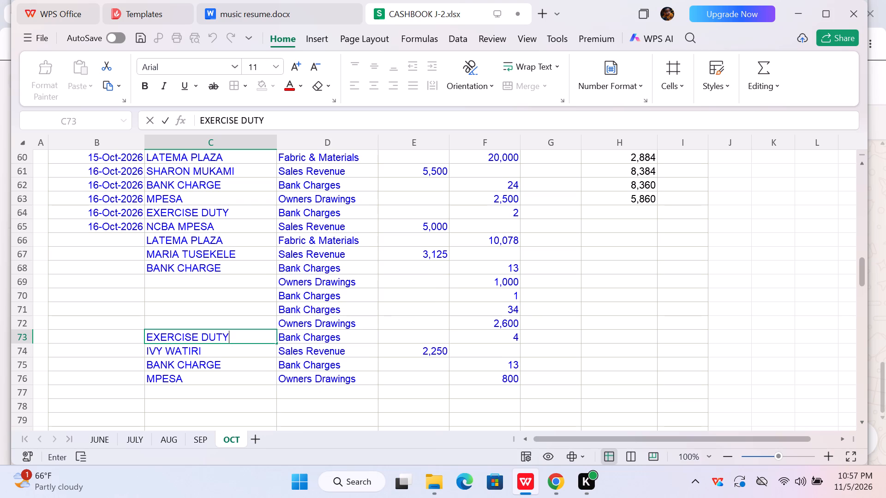
Enter the descriptions MPESA in C72 for the 2,600 payment and BANK CHARGE in C71 for the 34 payment.
left_click(220, 324)
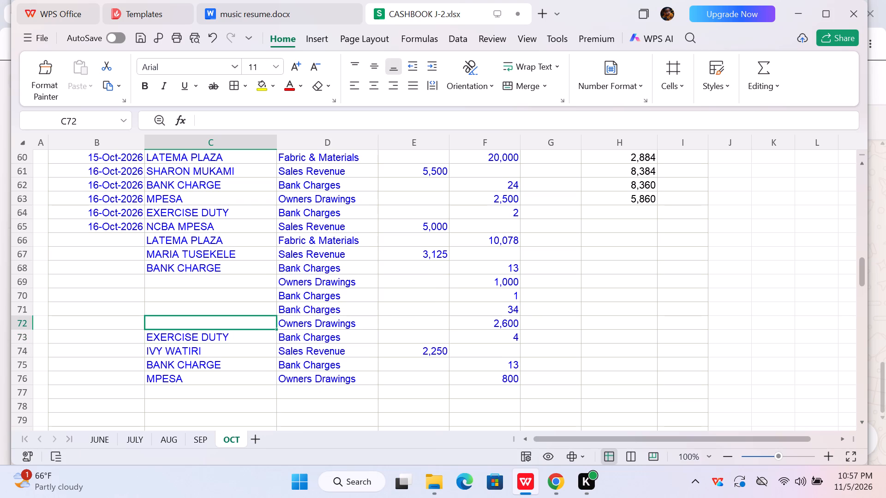
key("m")
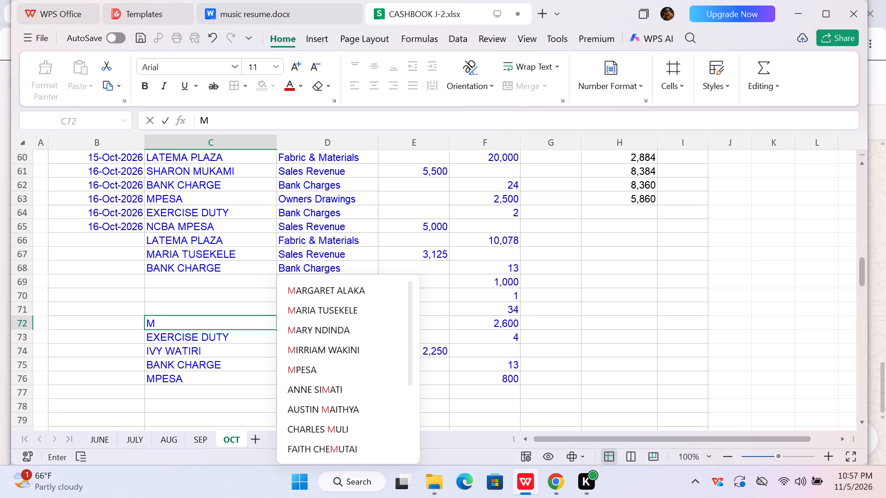
left_click(301, 366)
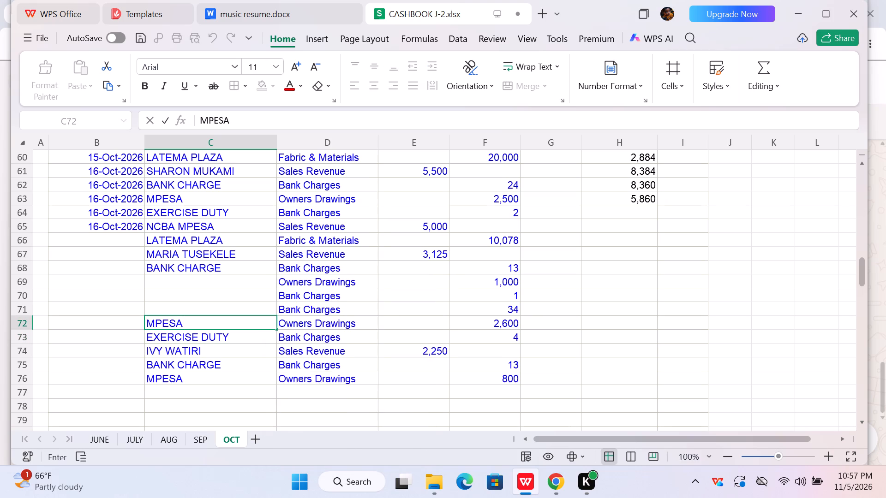
left_click(241, 310)
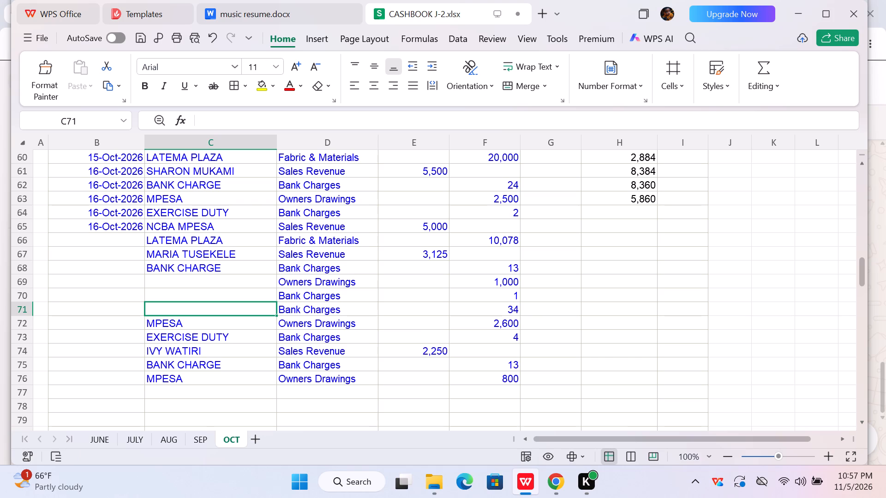
key("b")
left_click(325, 308)
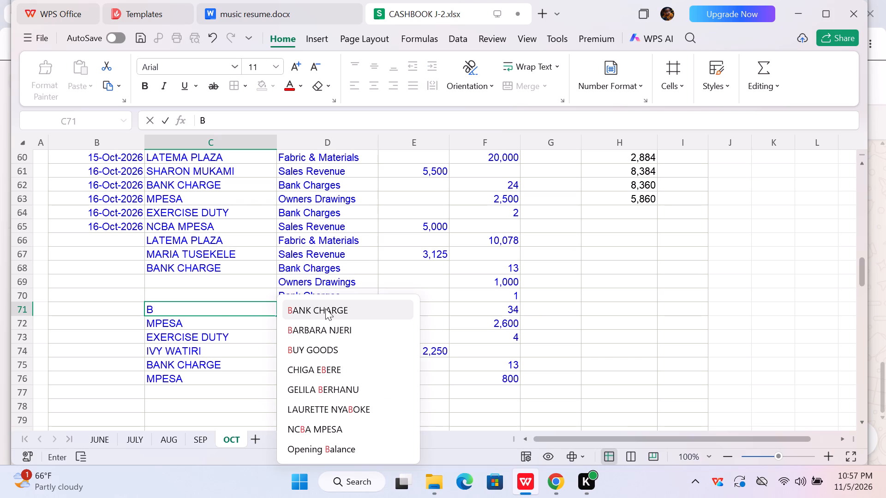
Enter the descriptions EXERCISE DUTY in C70 for the 1 payment and MPESA in C69 for the 1,000 payment.
left_click(250, 296)
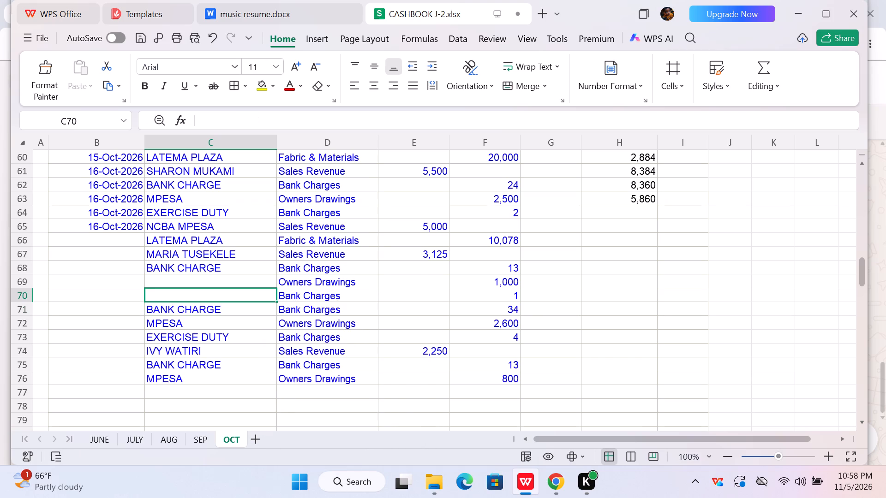
key("e")
left_click(302, 282)
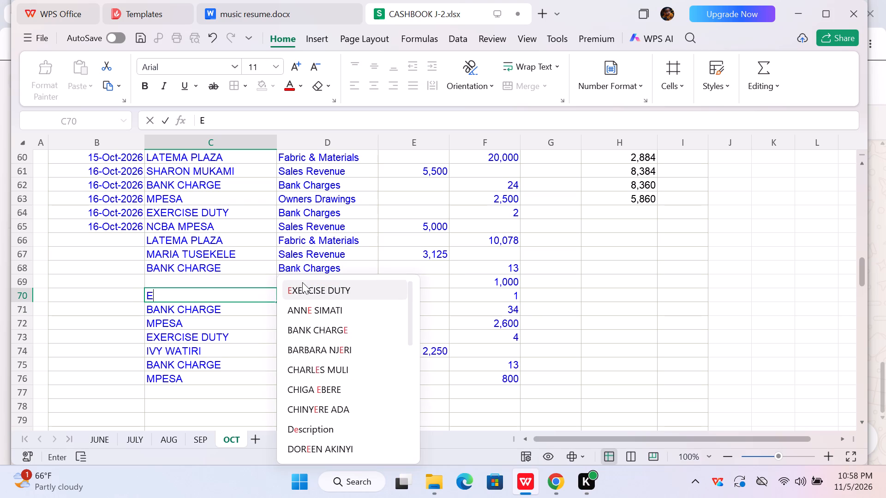
left_click(214, 282)
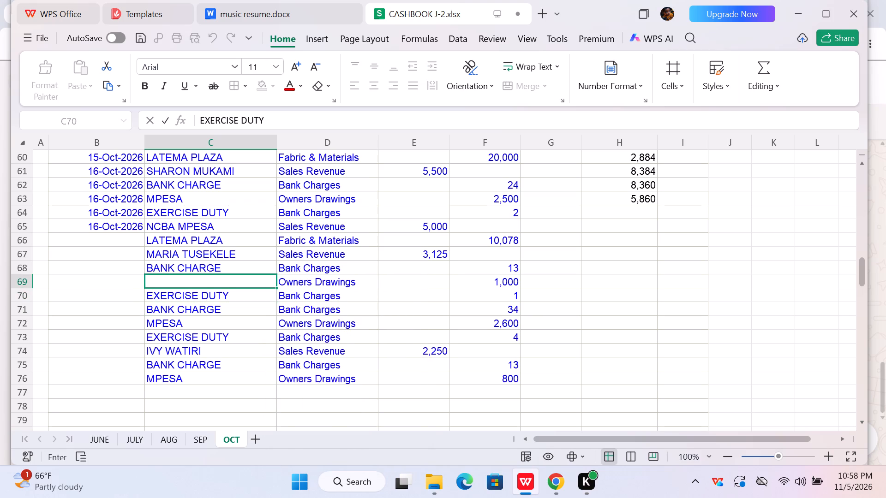
key("m")
left_click(301, 365)
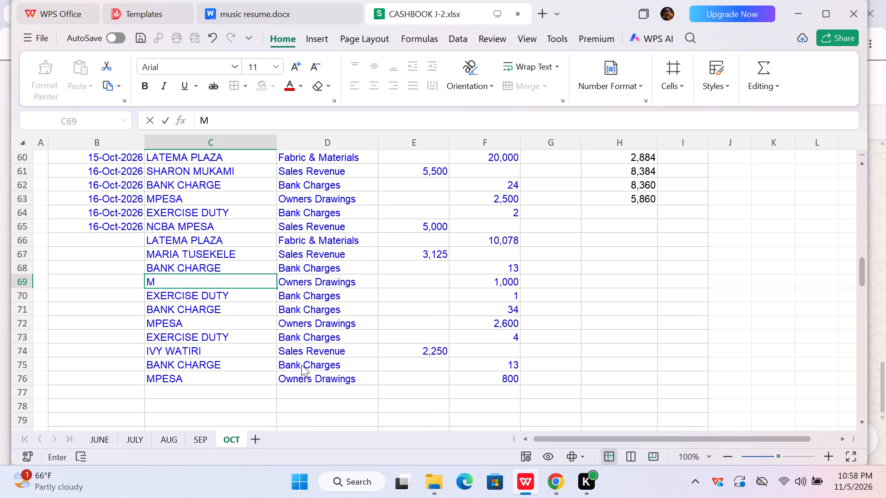
Copy the date 16-Oct-2026 from B65 into B66 for the 10,078 LATEMA PLAZA payment.
left_click(106, 233)
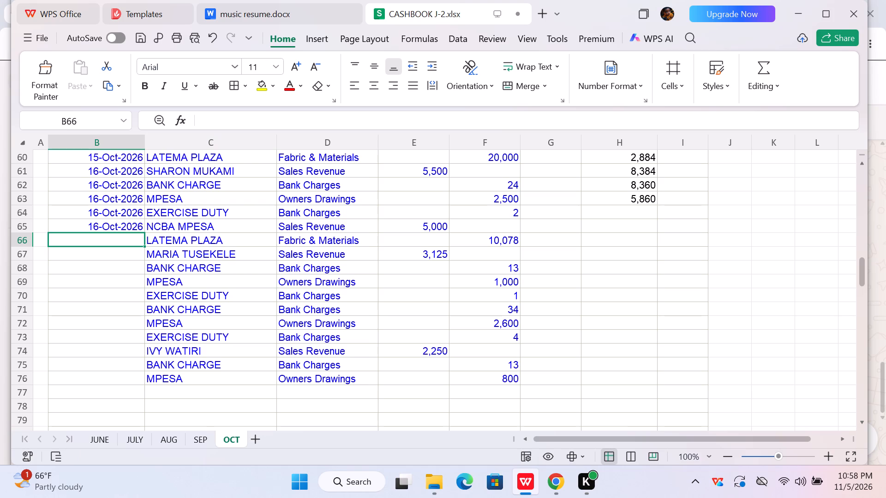
left_click(120, 228)
key("ctrl+c")
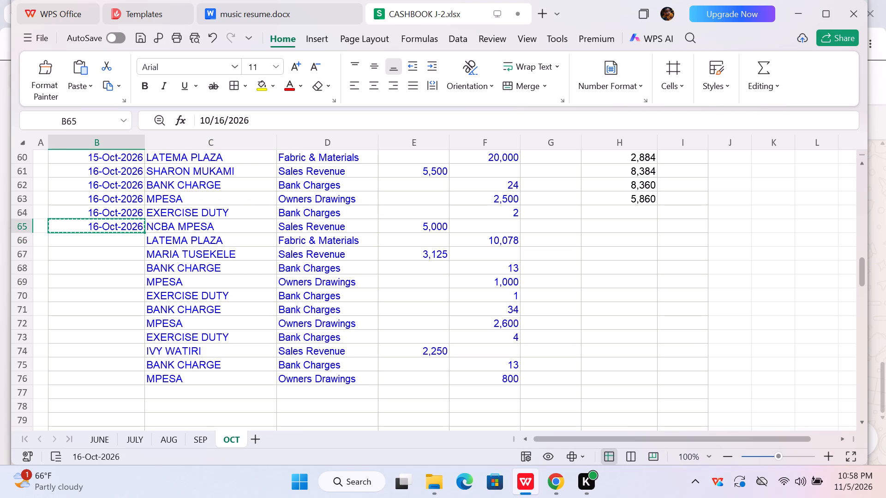
left_click(125, 242)
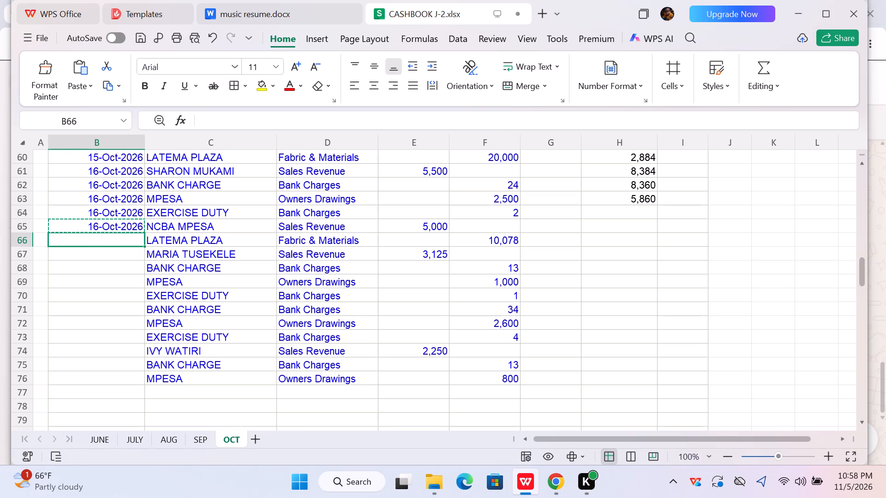
key("ctrl+v")
Paste the copied date into B67 for the 3,125 receipt and change it to 19-Oct-2026.
left_click(129, 254)
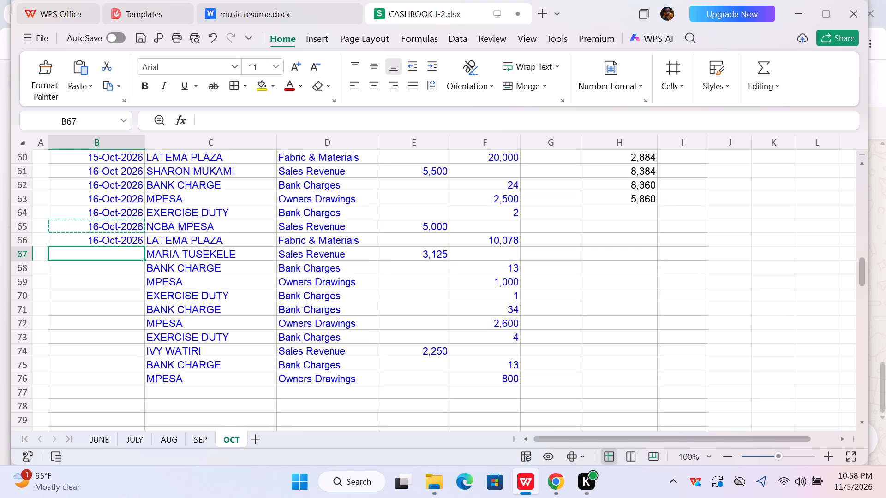
key("ctrl+v")
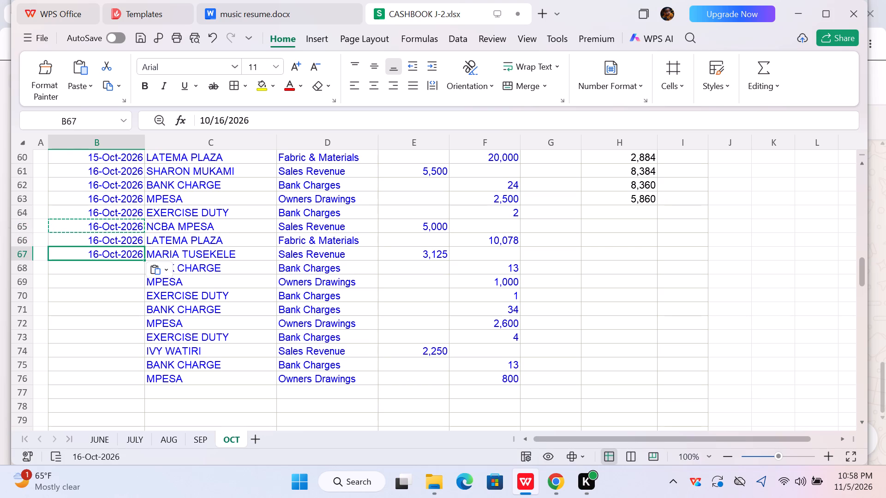
left_click(222, 119)
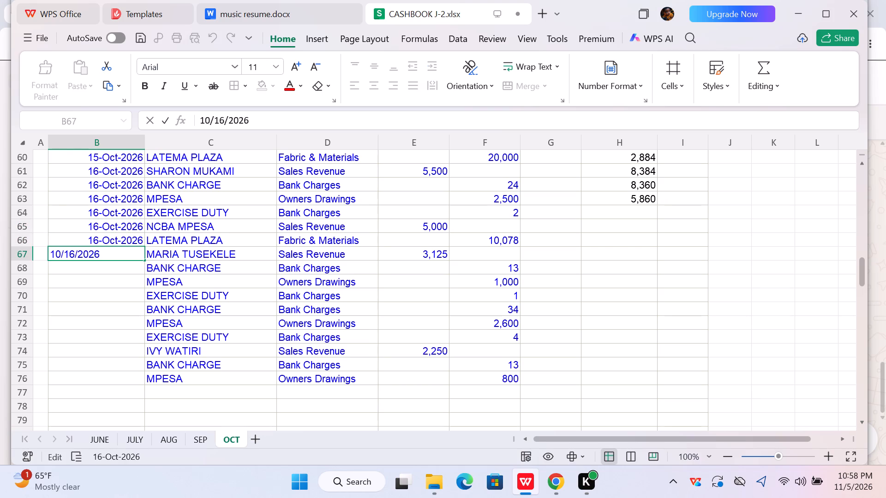
key("BackSpace")
key("9")
key("Return")
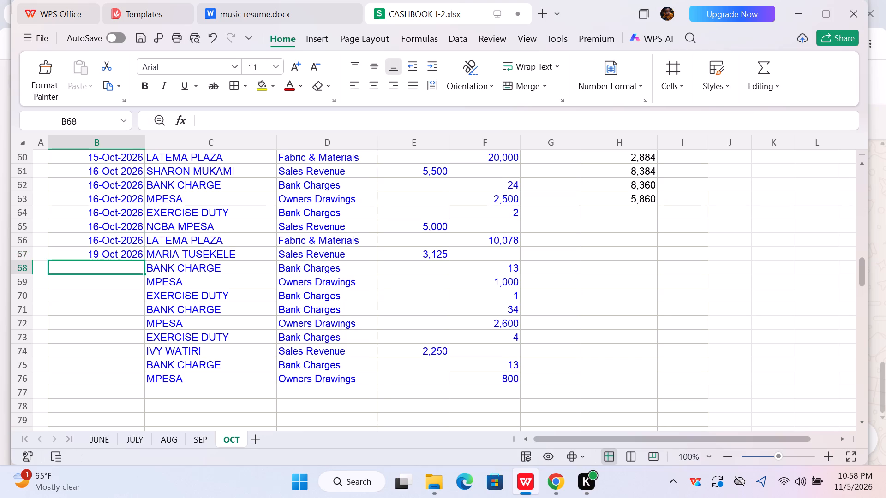
Copy the date from B67 into B68 for the 13 bank charge and change it to 21-Oct-2026.
left_click(100, 265)
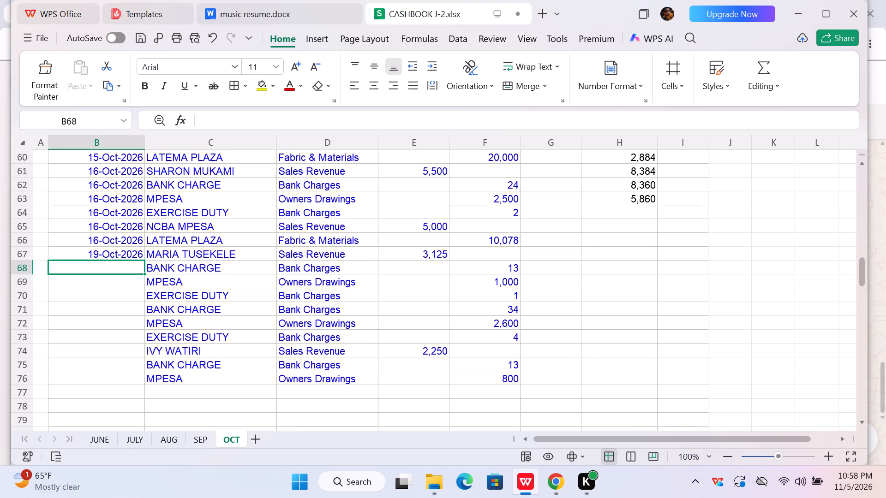
left_click(113, 255)
key("ctrl+c")
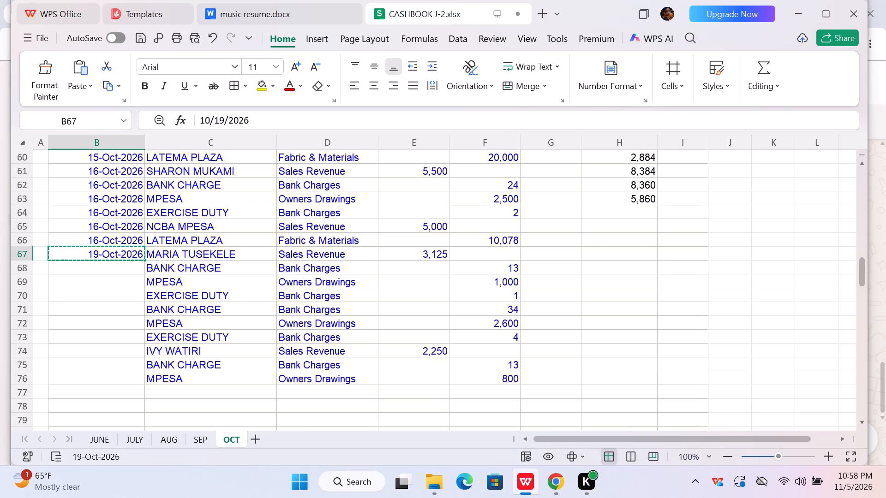
left_click(119, 272)
key("ctrl+v")
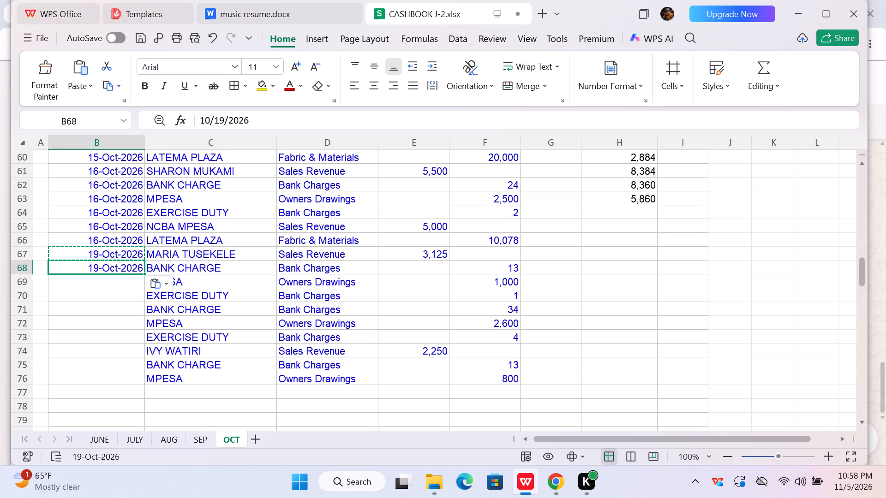
left_click(131, 267)
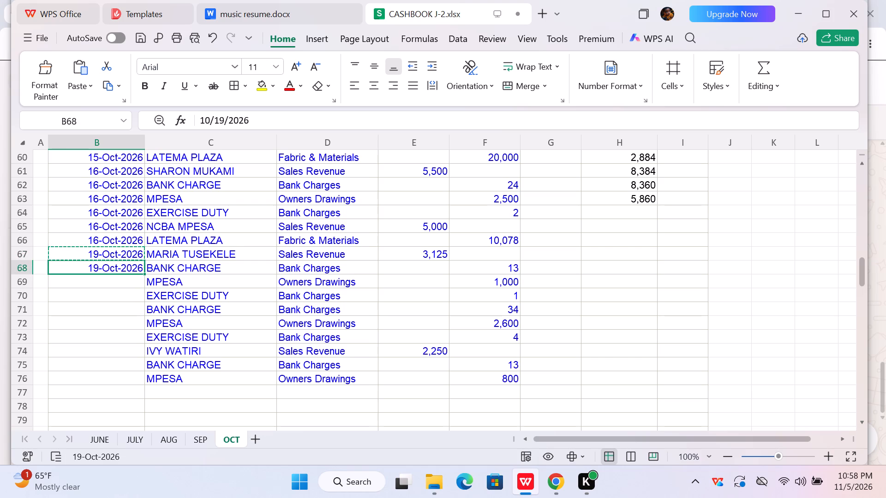
double_click(224, 120)
double_click(224, 120)
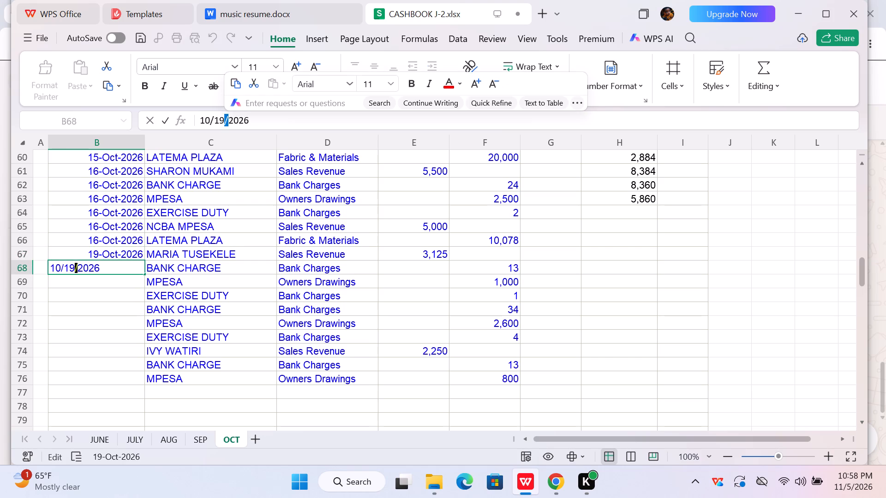
left_click(223, 119)
key("BackSpace")
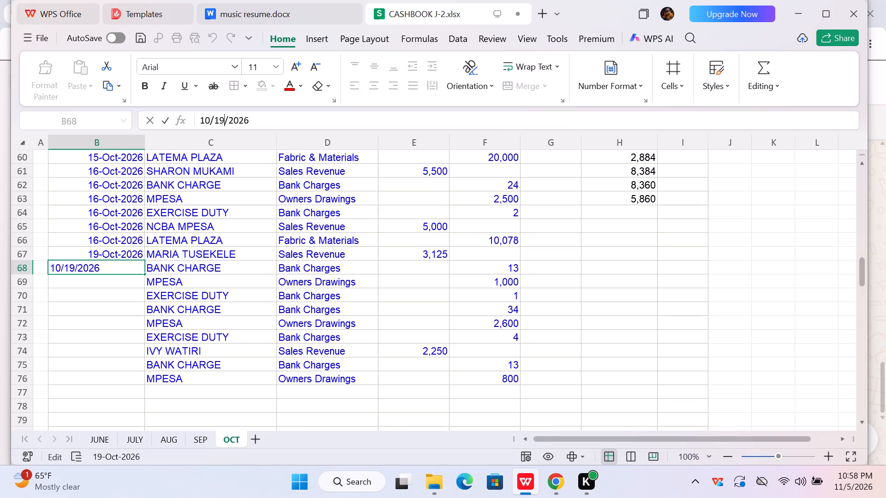
key("BackSpace")
type("21")
key("Return")
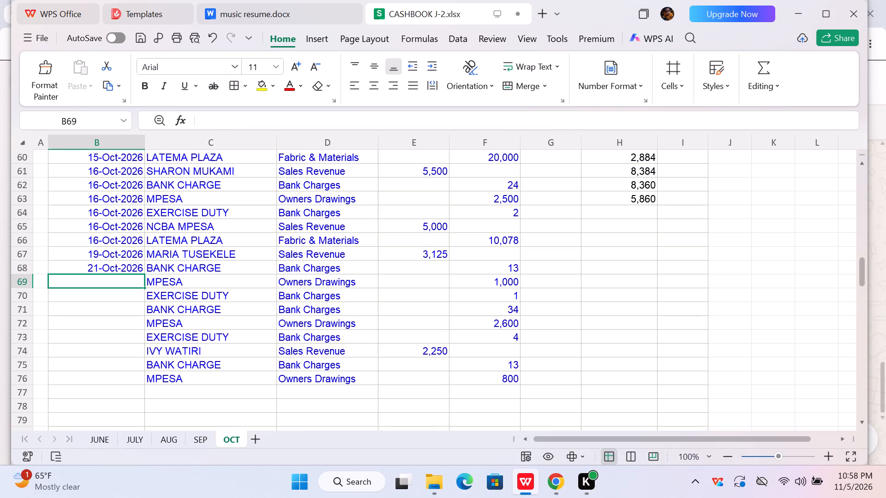
Copy the date 21-Oct-2026 from B68 into each of the cells B69 to B73.
left_click(105, 267)
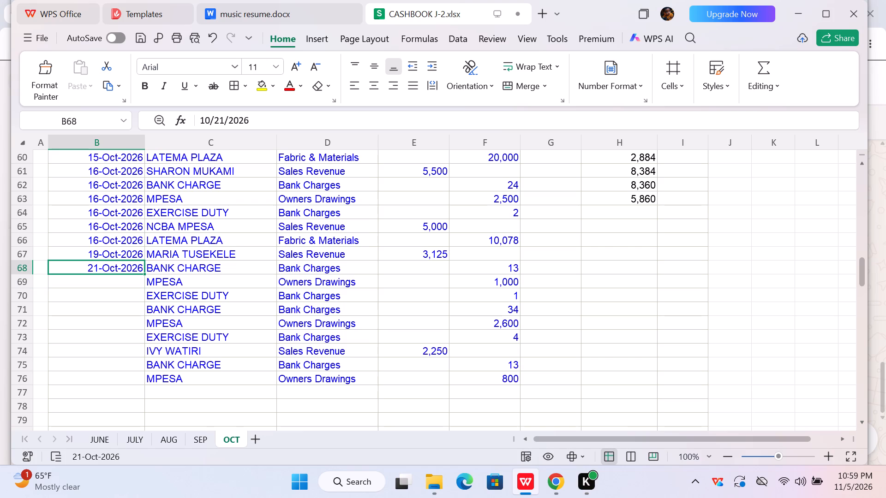
key("ctrl+c")
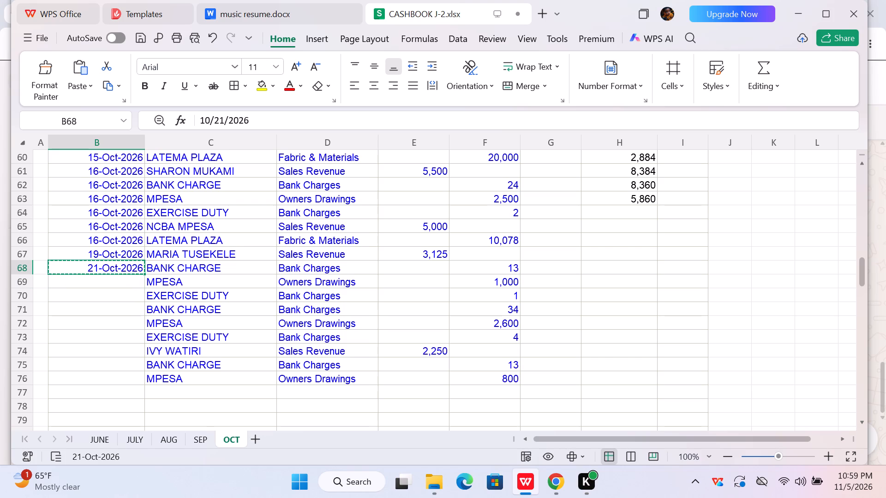
left_click(117, 284)
key("ctrl+v")
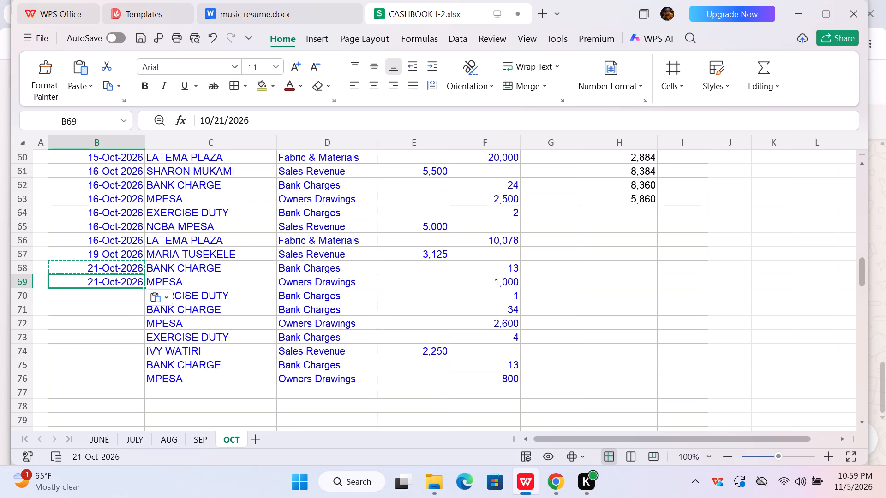
left_click(128, 296)
key("ctrl+v")
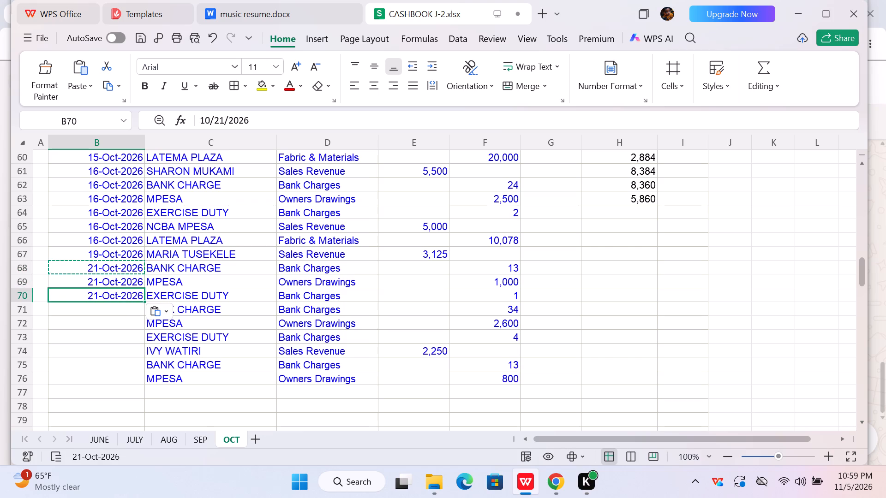
left_click(132, 309)
key("ctrl+v")
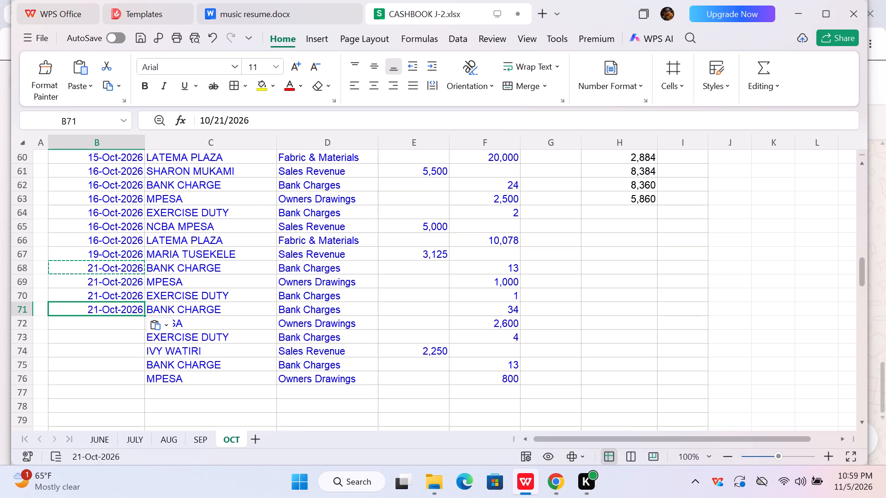
left_click(136, 329)
key("ctrl+v")
left_click(136, 333)
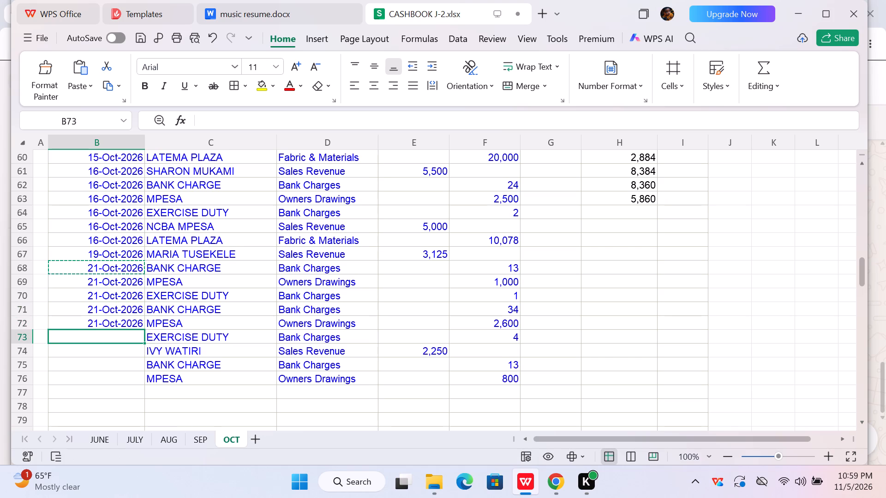
key("ctrl+v")
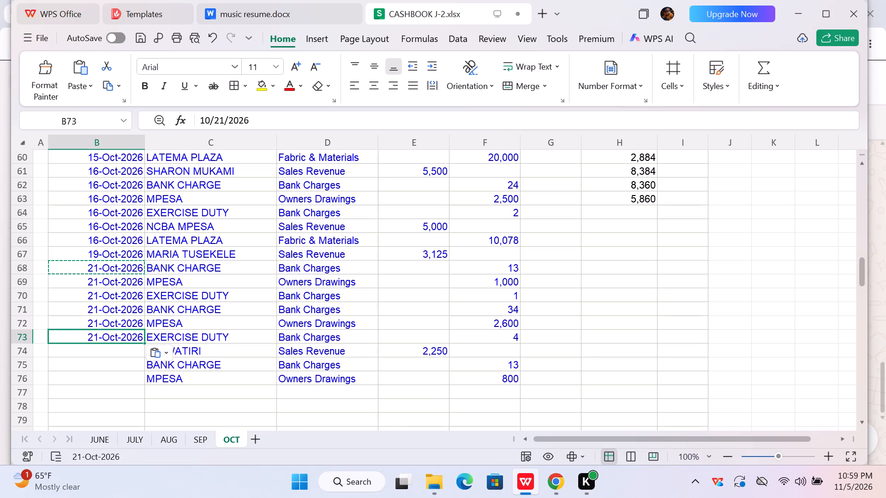
Extend the date series down from B73 to put 22-Oct-2026 in B74 and 23-Oct-2026 in B75.
left_click_drag(144, 344, 144, 357)
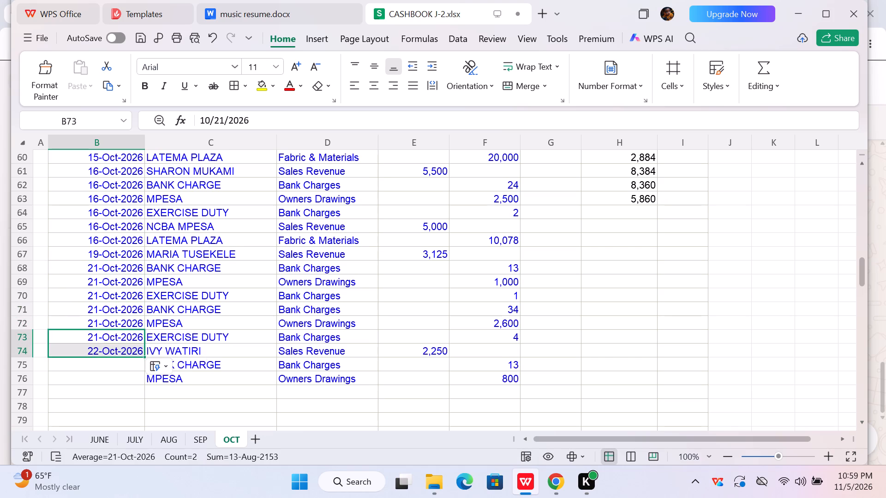
left_click(120, 347)
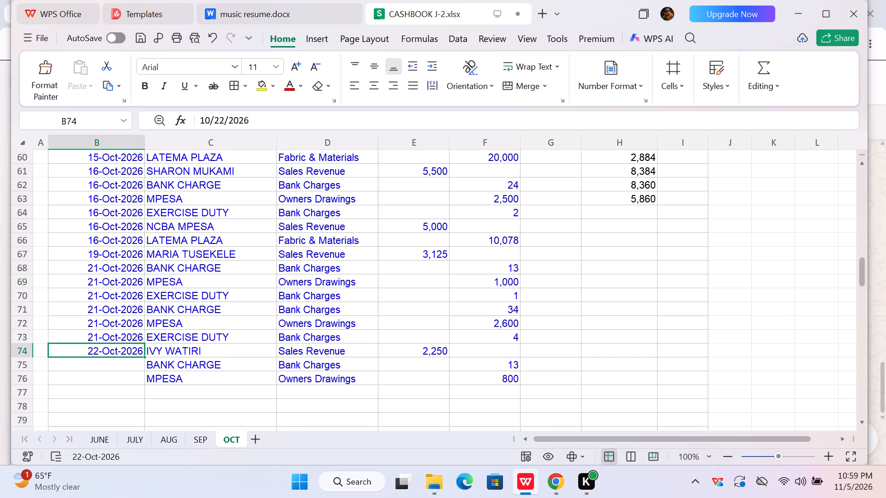
left_click(134, 367)
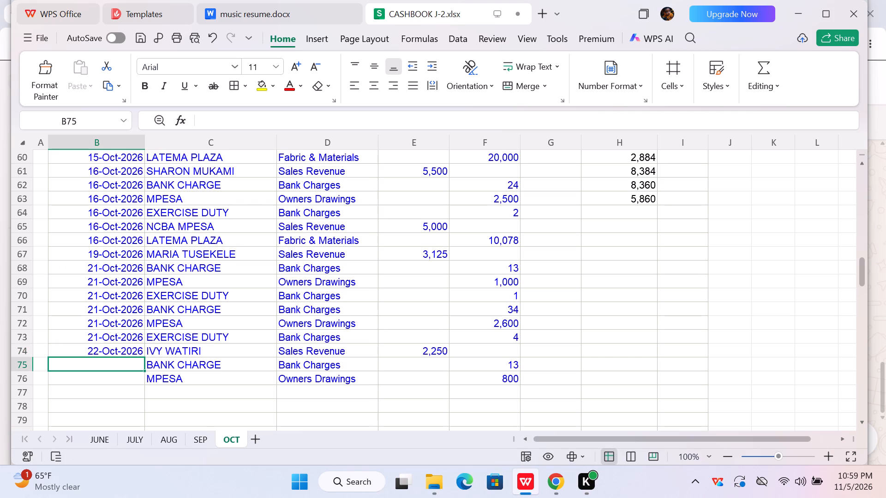
left_click_drag(139, 350, 145, 360)
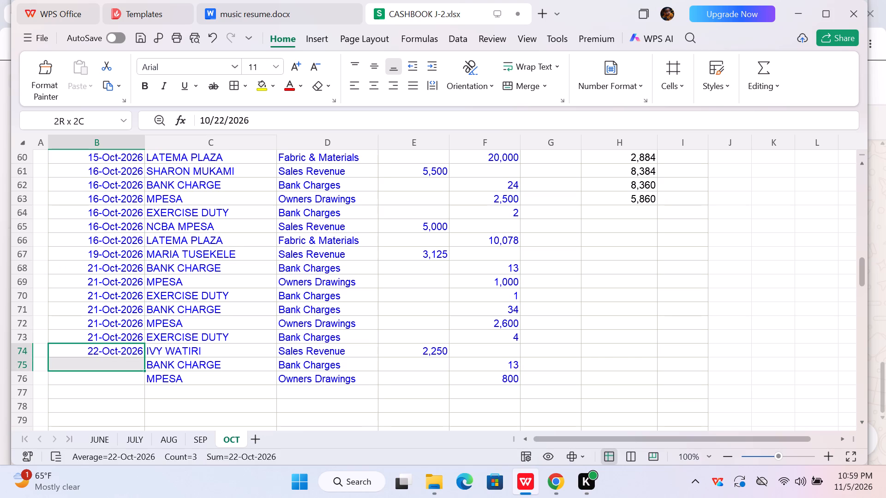
left_click_drag(145, 360, 138, 355)
left_click_drag(145, 357, 145, 368)
Copy the date 23-Oct-2026 from B75 into B76 for the 800 MPESA payment.
left_click(138, 366)
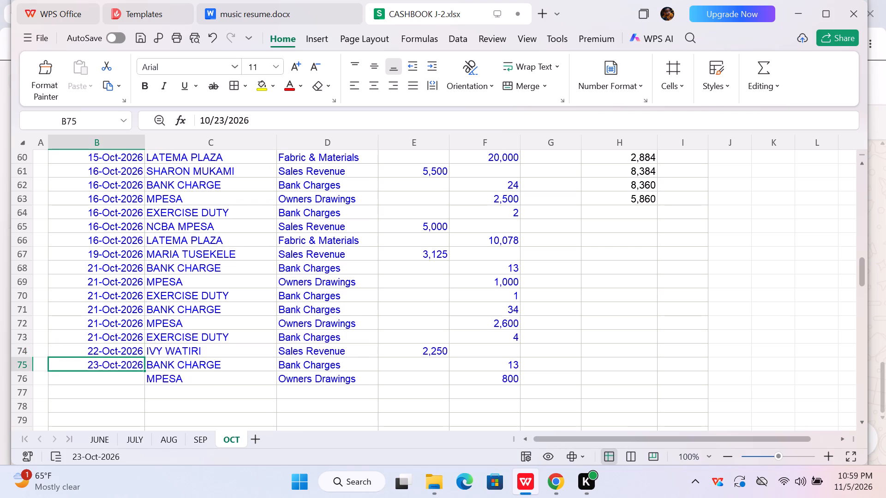
key("ctrl+c")
left_click(138, 376)
key("ctrl+v")
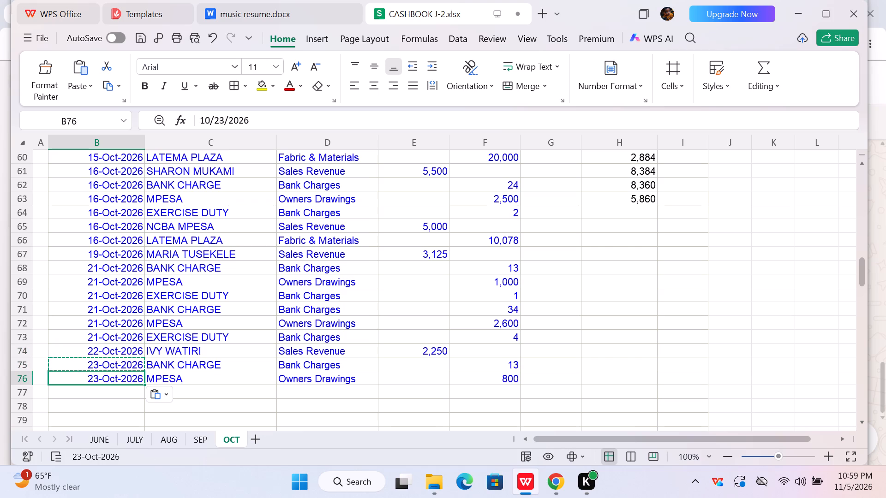
Insert 12 blank rows starting at row 77, below the last October transaction.
left_click(862, 421)
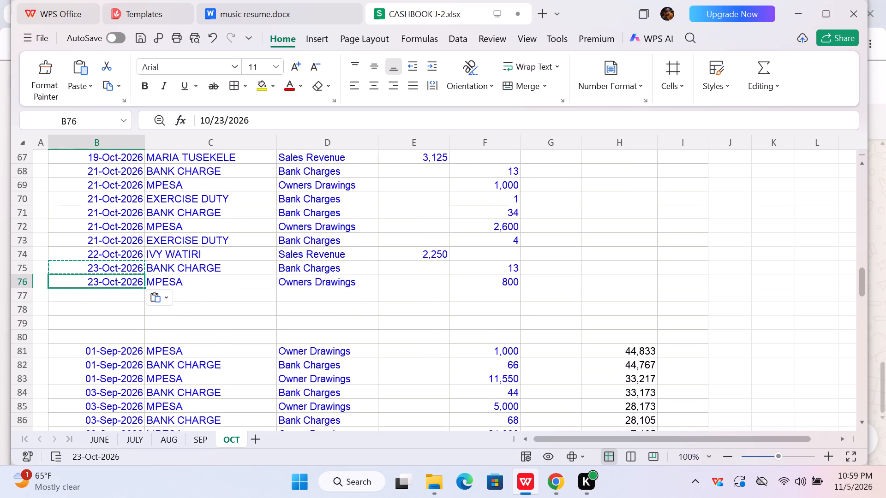
left_click(24, 296)
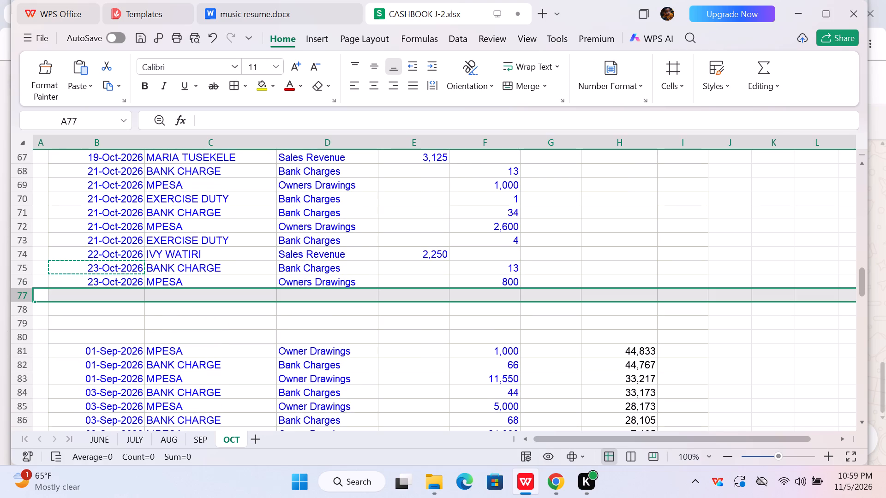
left_click_drag(28, 293, 48, 386)
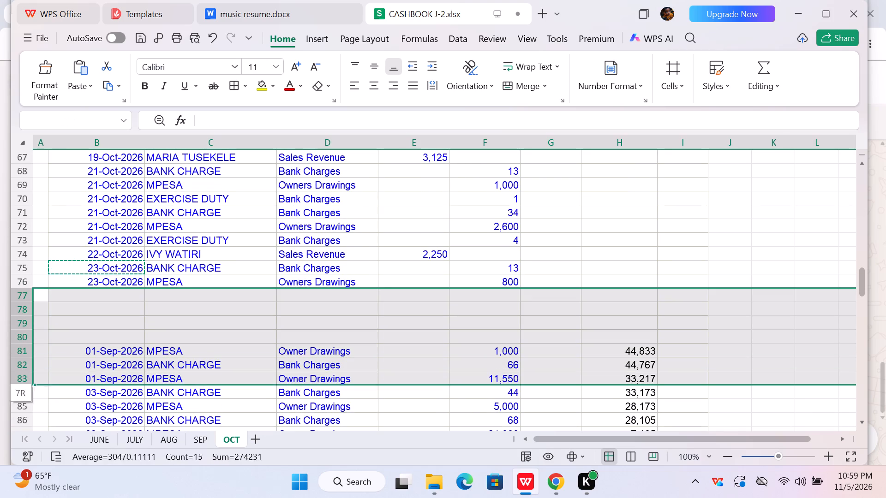
left_click_drag(48, 386, 55, 431)
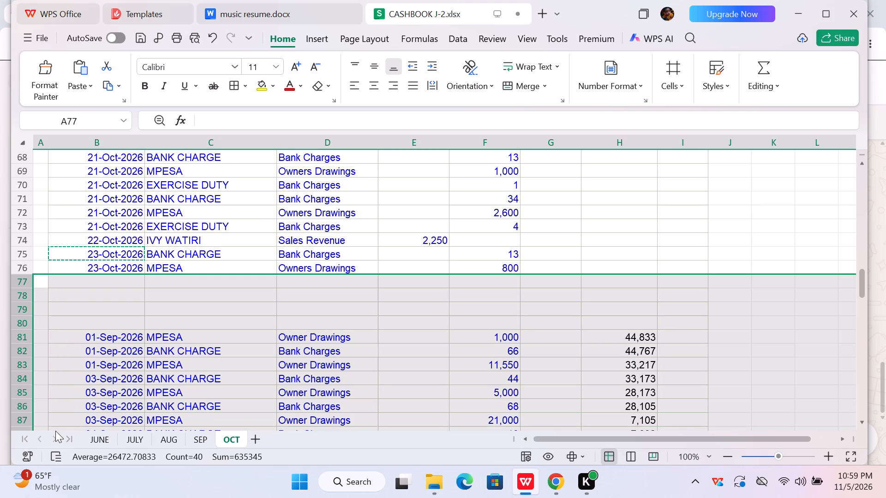
key("ctrl+shift+equal")
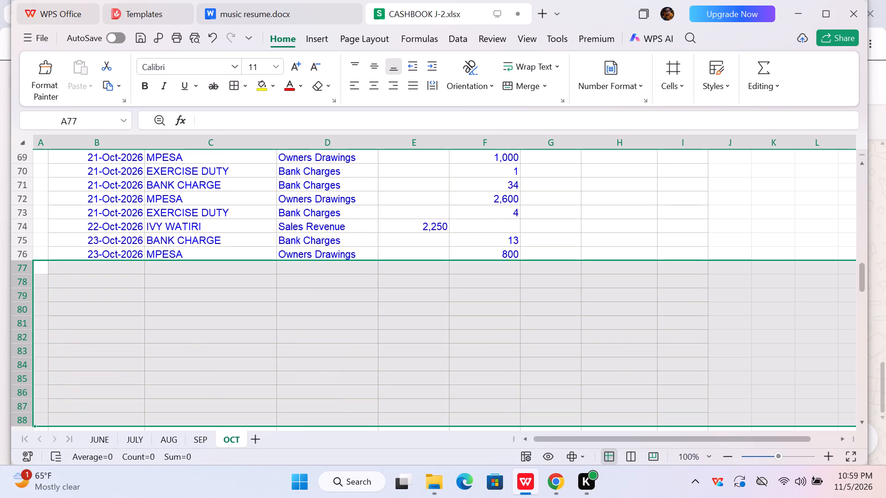
left_click(129, 271)
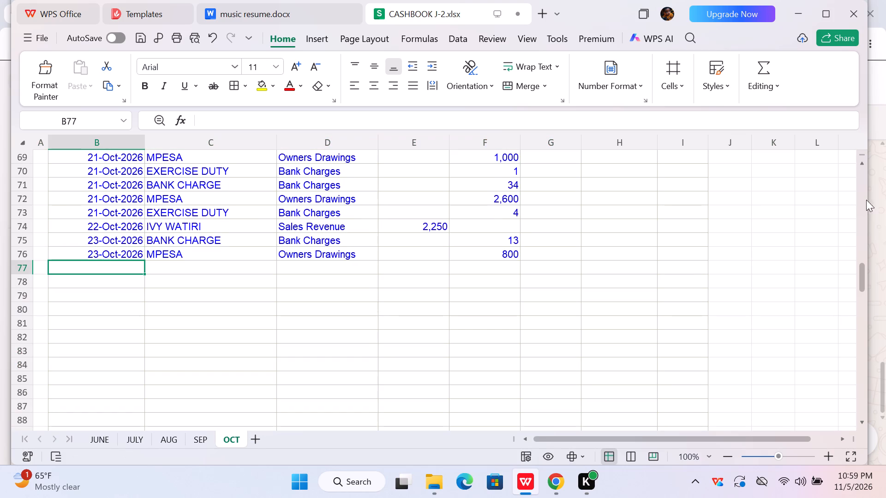
Fill the running balance formula from H63 down to H76.
left_click(862, 165)
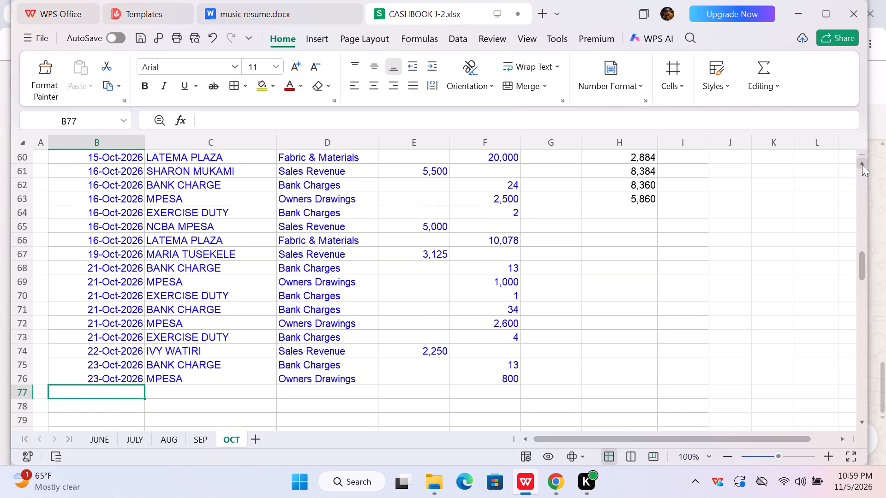
left_click(650, 229)
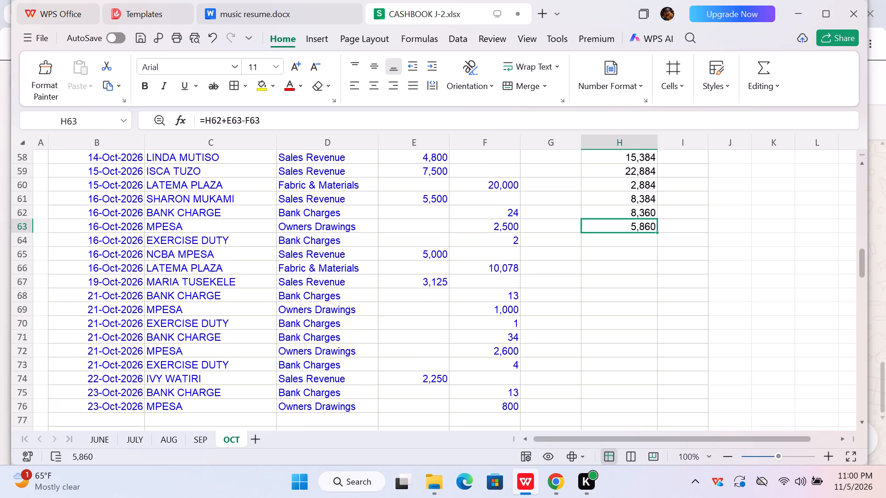
left_click_drag(657, 233, 652, 446)
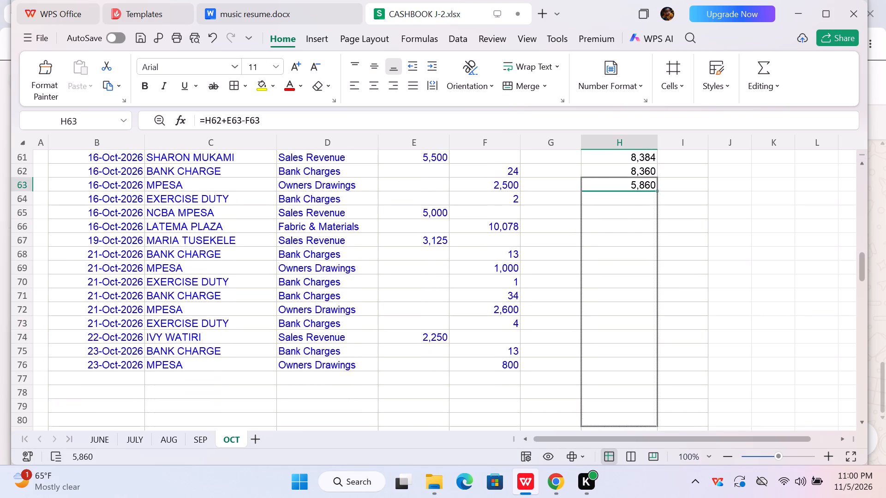
left_click_drag(652, 446, 633, 364)
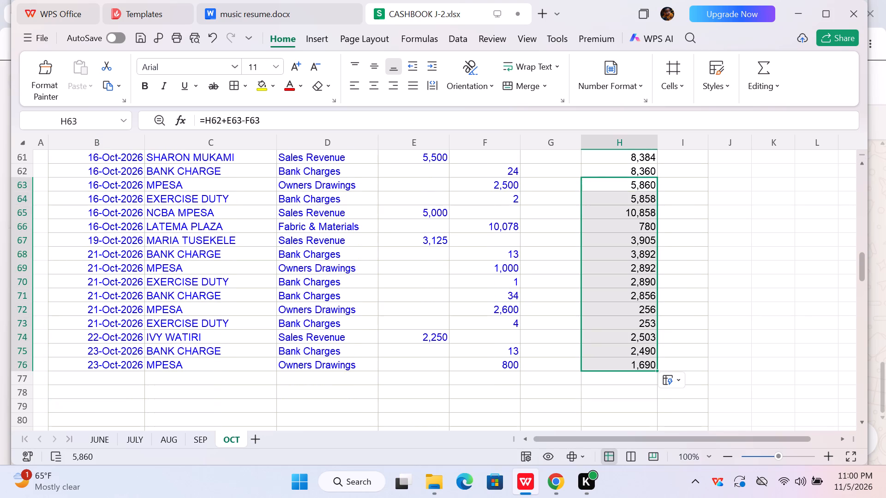
left_click(527, 393)
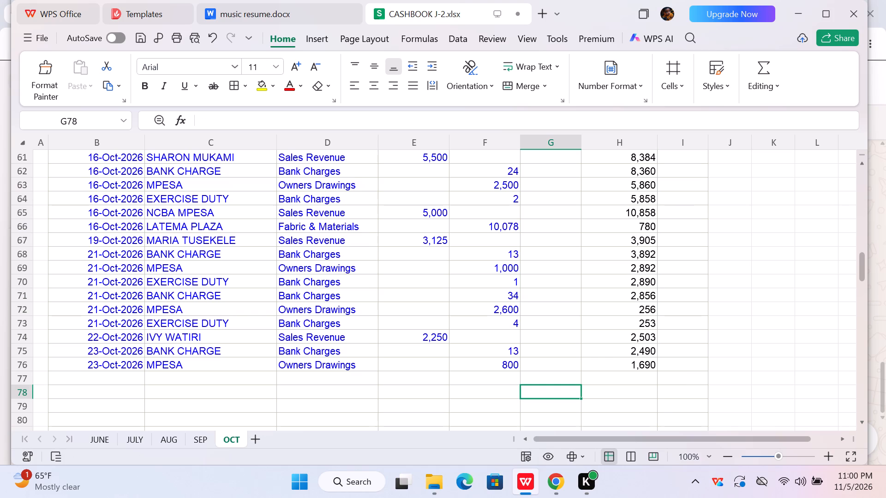
Enter the payment amounts 1.20, 13, 600, 1.20, 11 and 200 in F77 to F82.
left_click(491, 378)
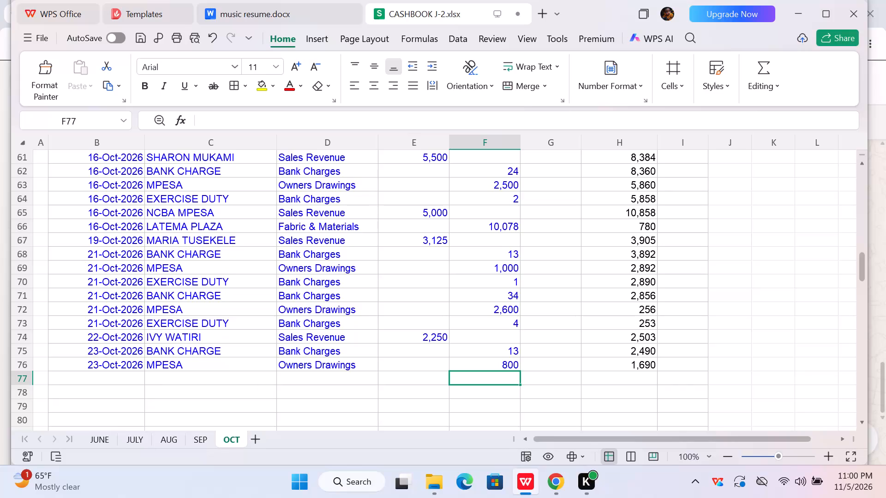
key("1")
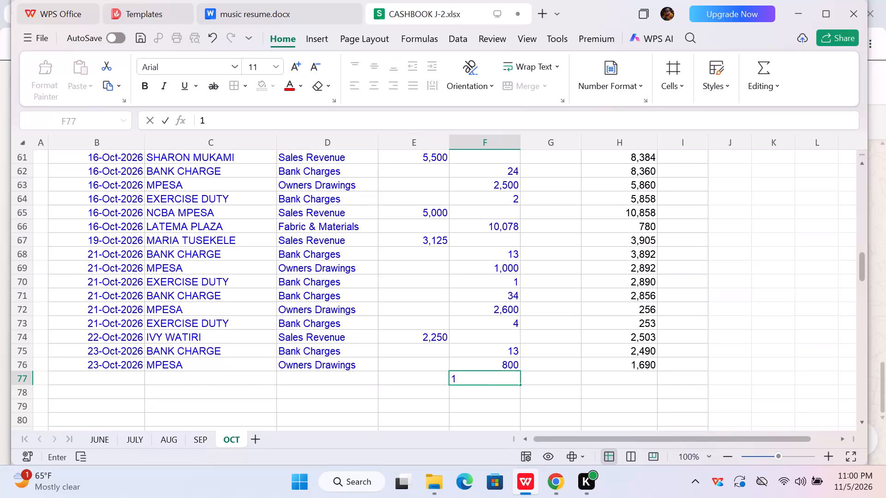
type(".20")
key("Down")
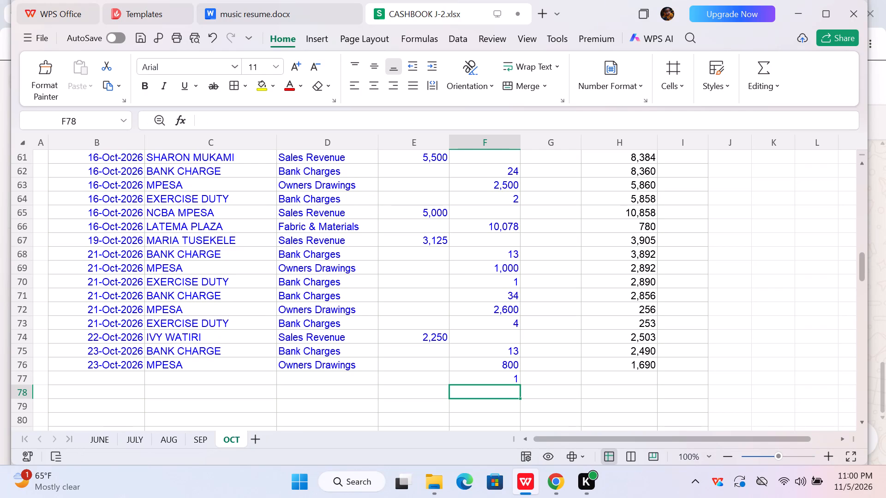
type("13")
key("Down")
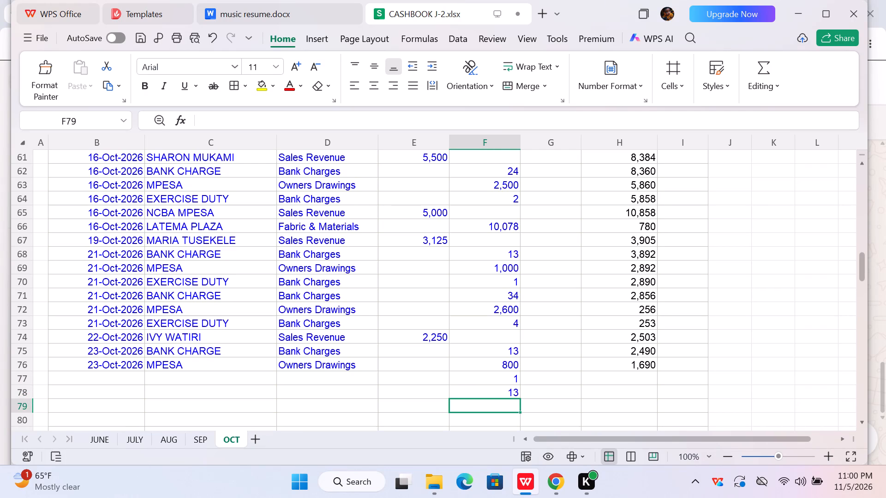
type("600")
key("Down")
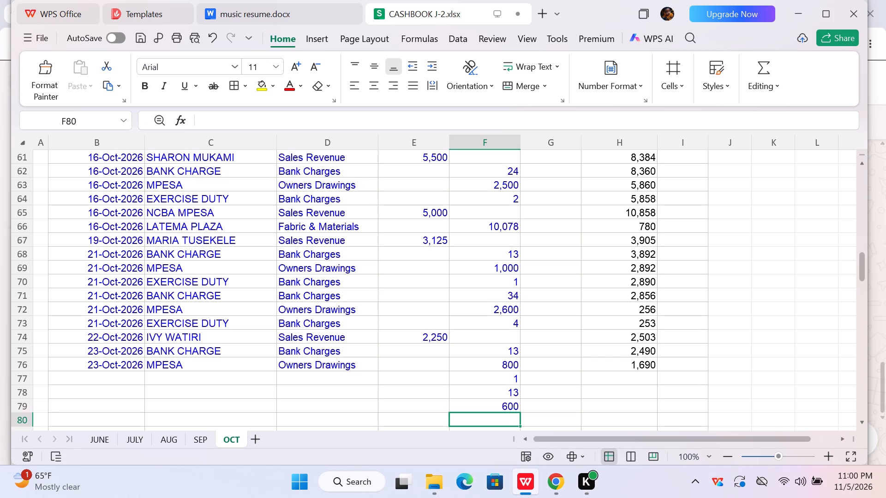
key("1")
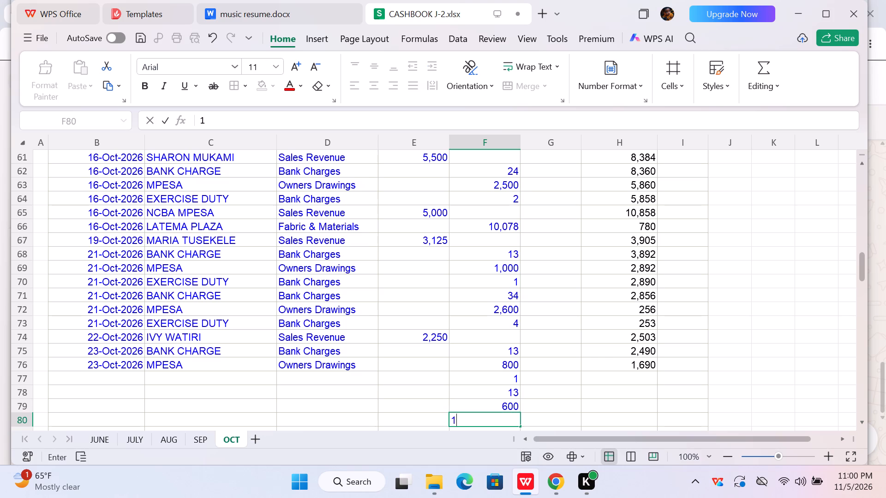
type(".20")
key("Down")
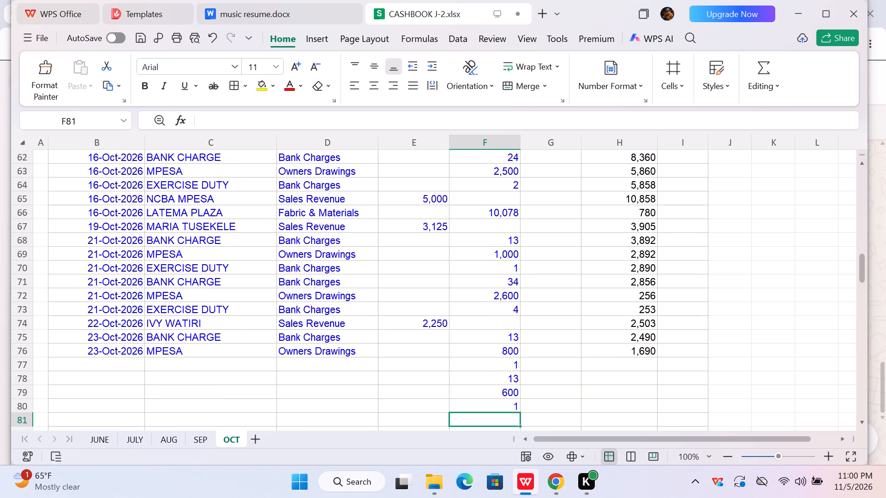
type("11")
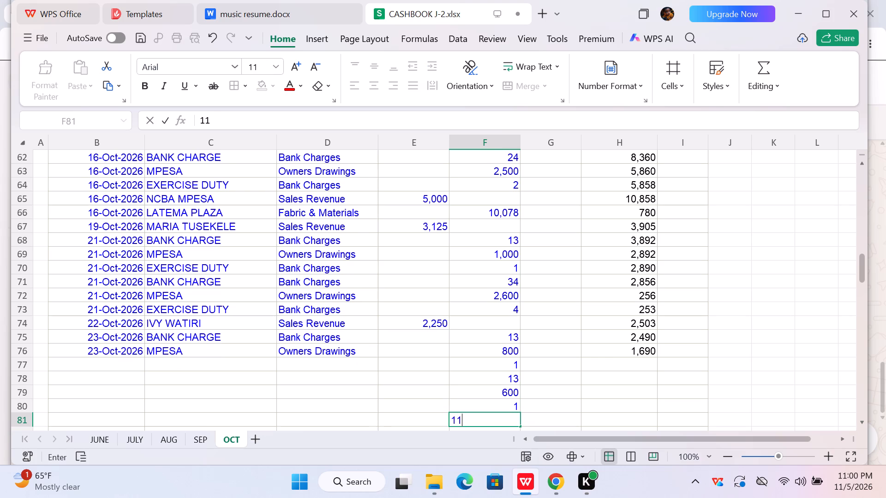
key("Down")
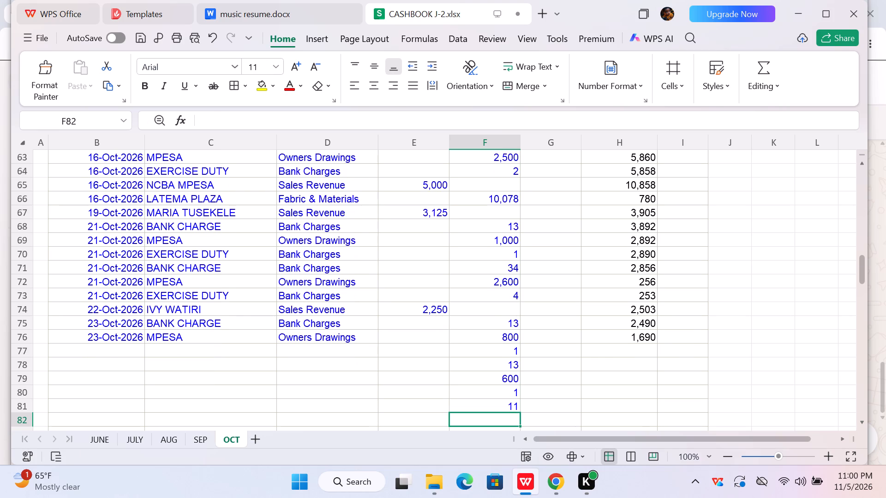
type("200")
key("Down")
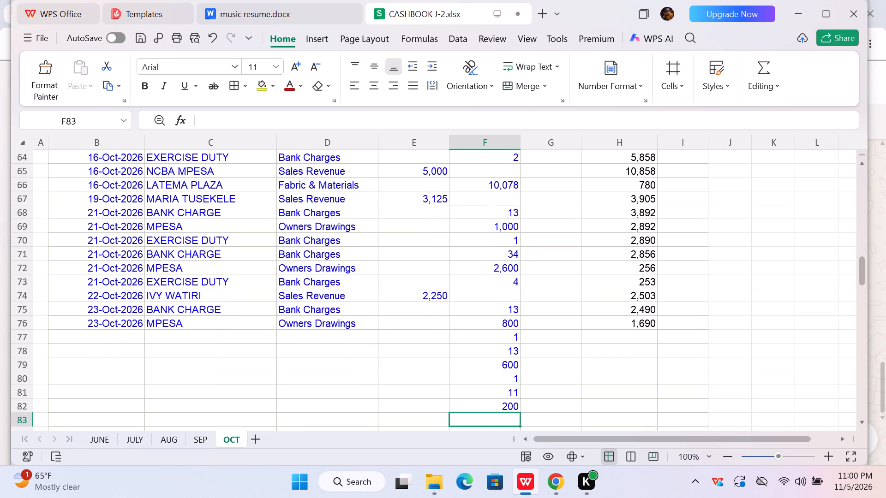
Enter the payment amount 0.90 in F83.
type("0.90")
key("Down")
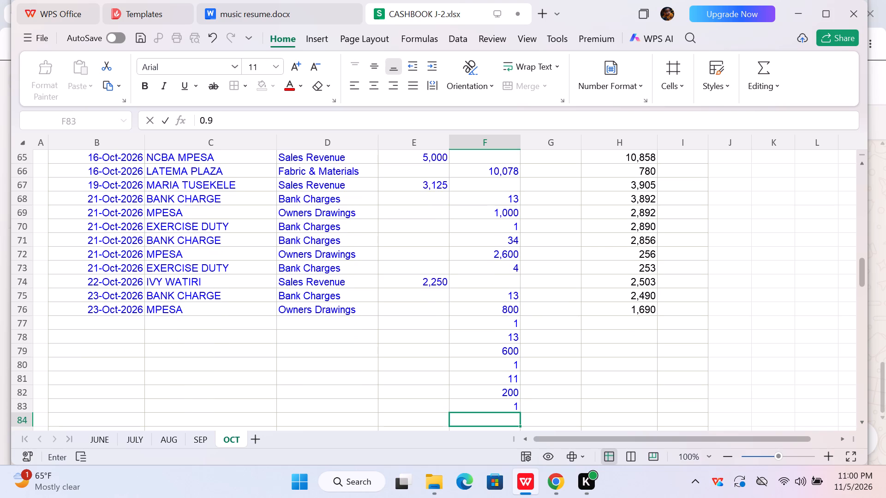
Set the category to Bank Charges in D83 and Owners Drawings in D82.
key("Left")
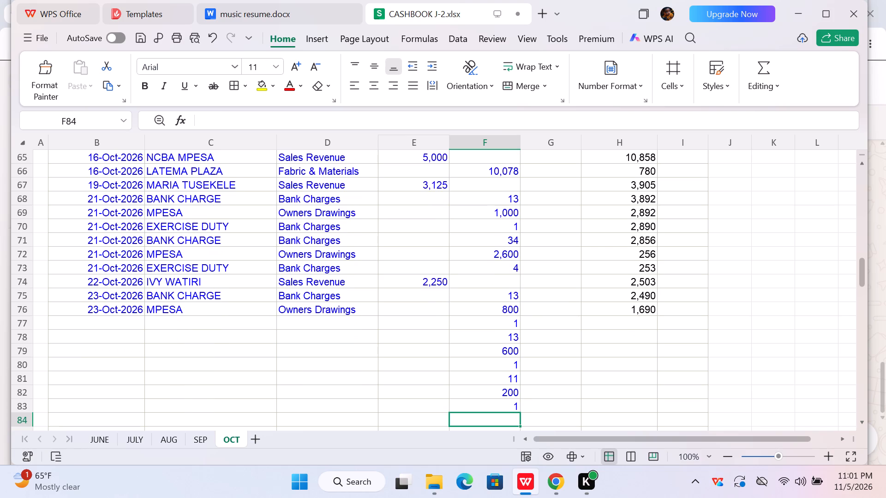
key("Left")
key("Up")
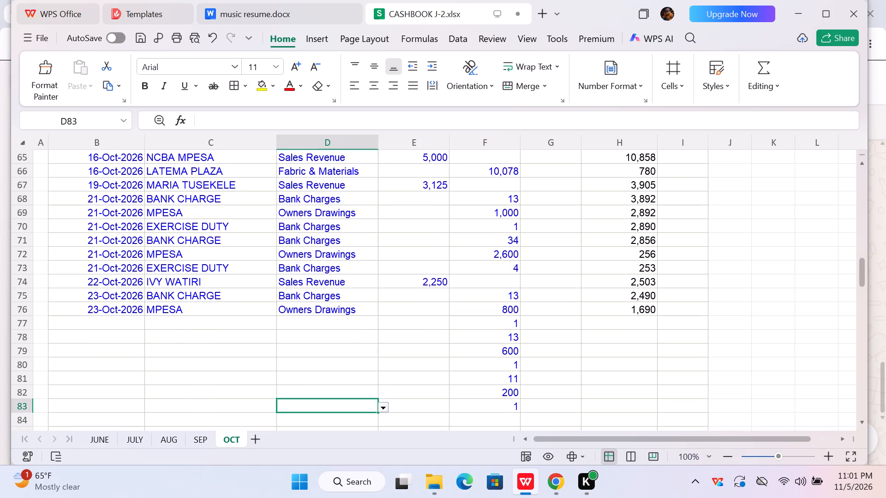
key("b")
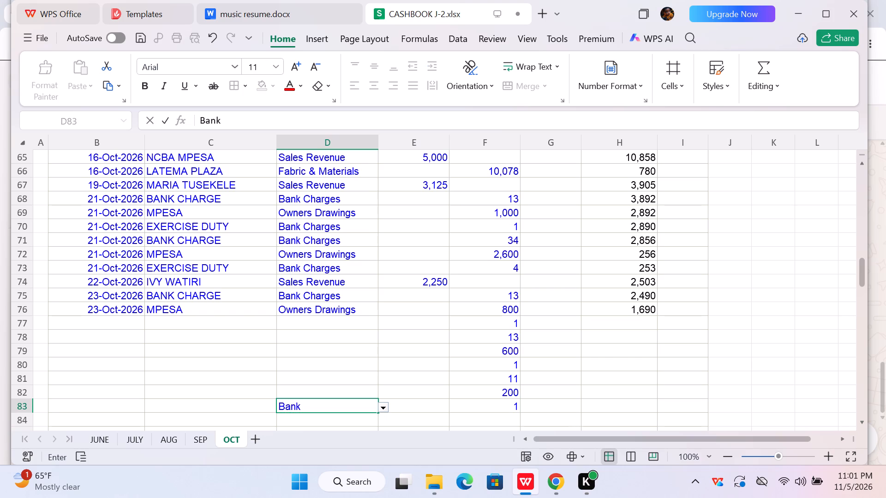
key("c")
type("harges")
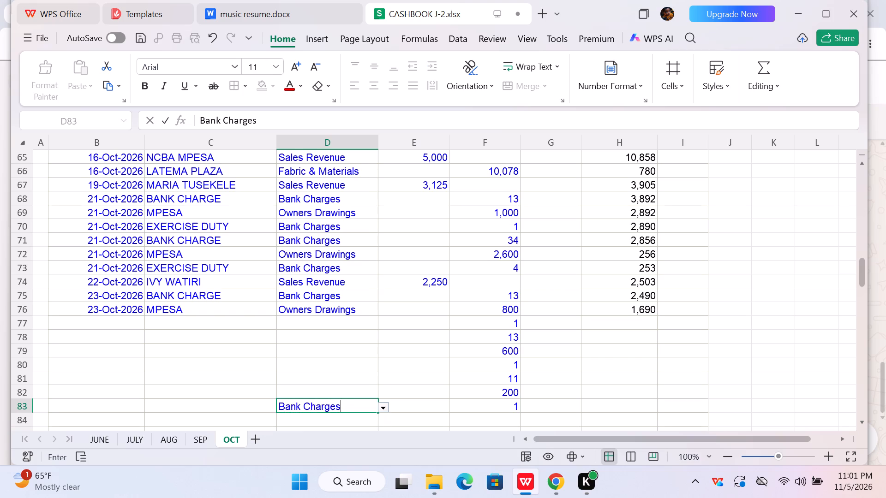
key("Up")
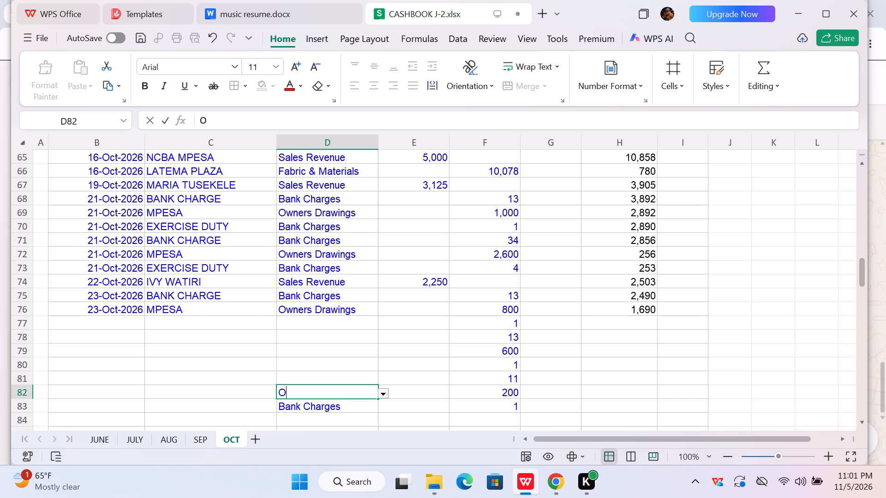
type("wners")
key("space")
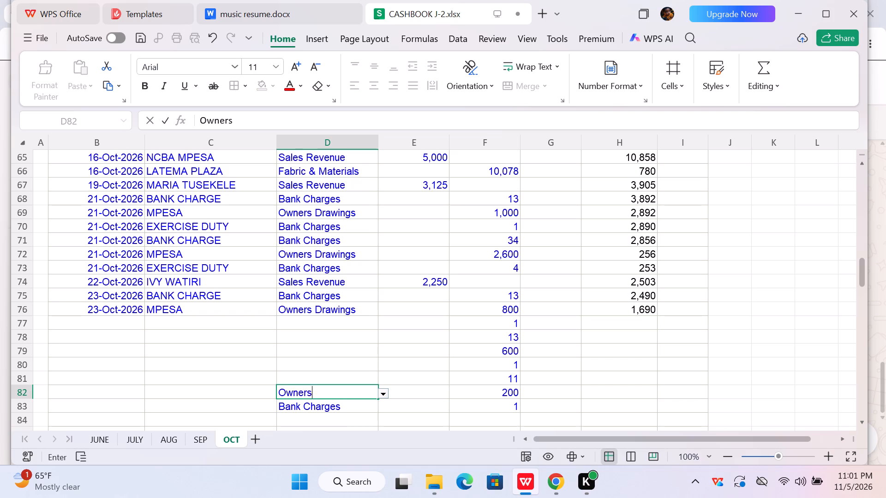
key("d")
type("raw")
type("ings")
key("Up")
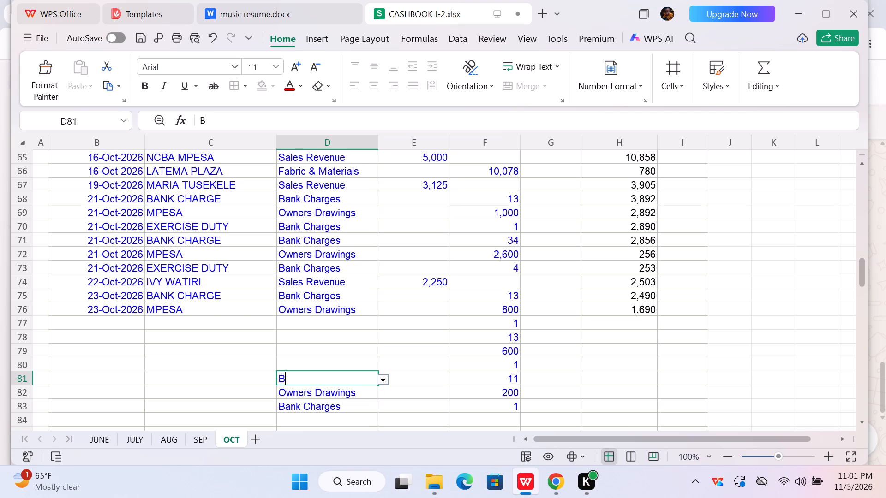
Set the category to Bank Charges in both D81 and D80.
type("ank")
key("space")
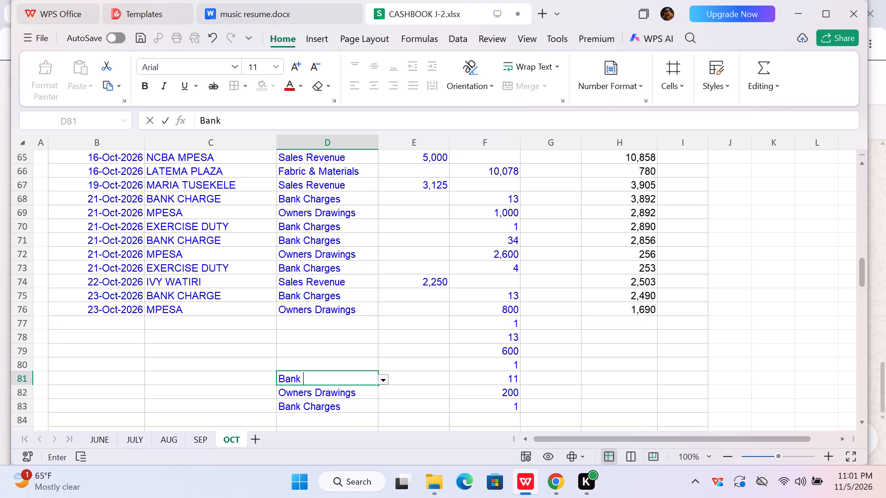
key("c")
type("harges")
key("Up")
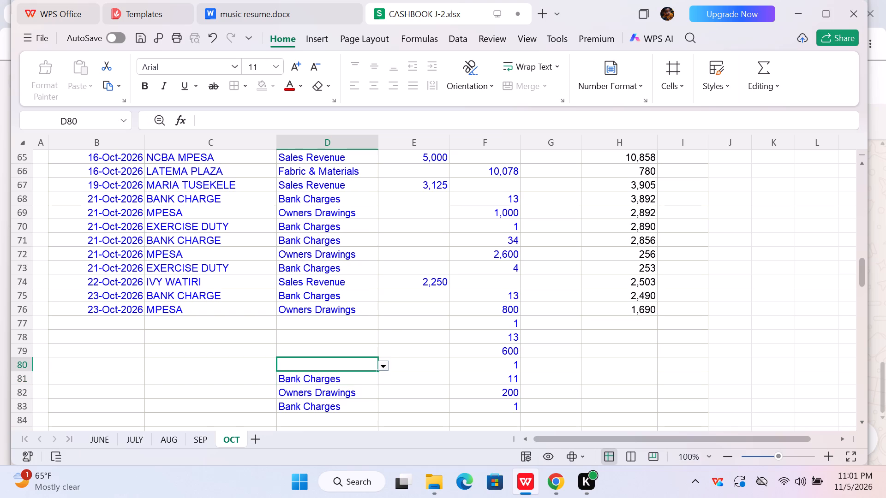
key("b")
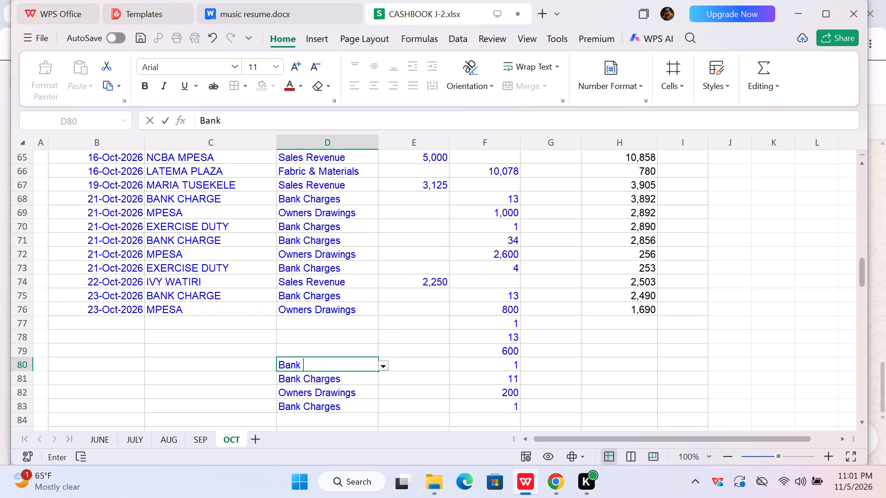
type("CH")
key("BackSpace")
type("harges")
key("Up")
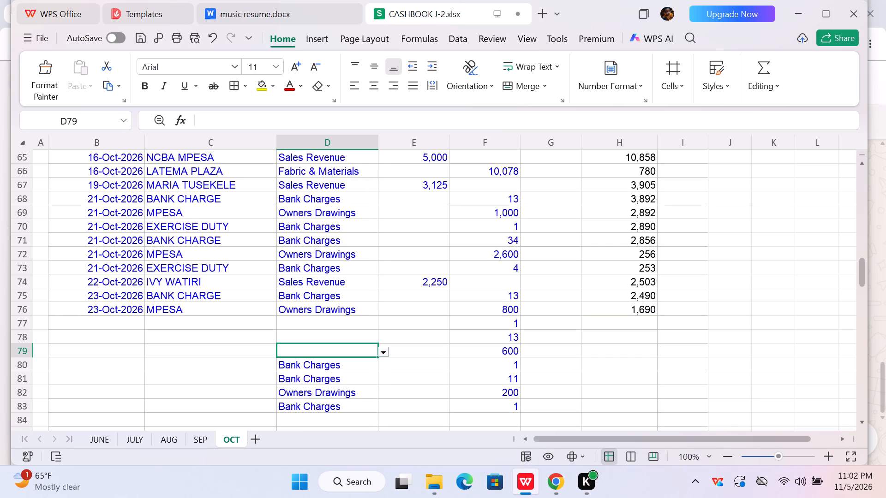
Set the category to Owners Drawings in D79 and Bank Charges in D78.
key("o")
type("wn")
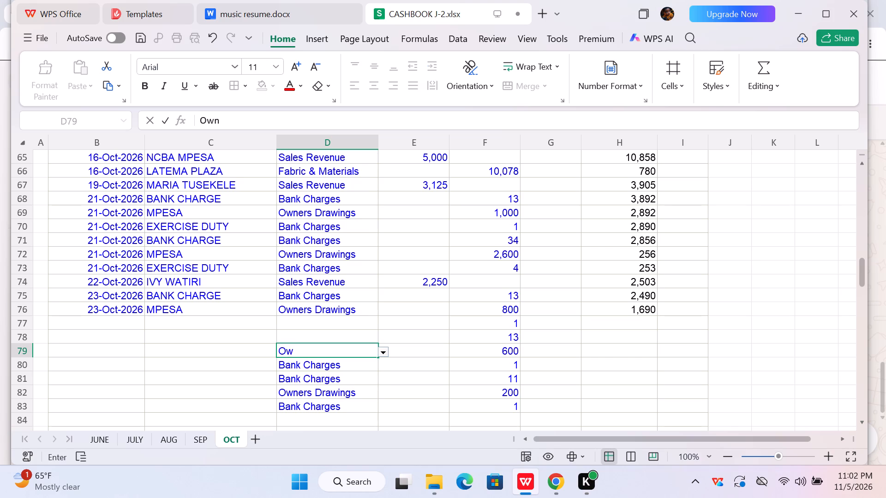
type("ers")
key("space")
key("d")
type("rawings")
key("Up")
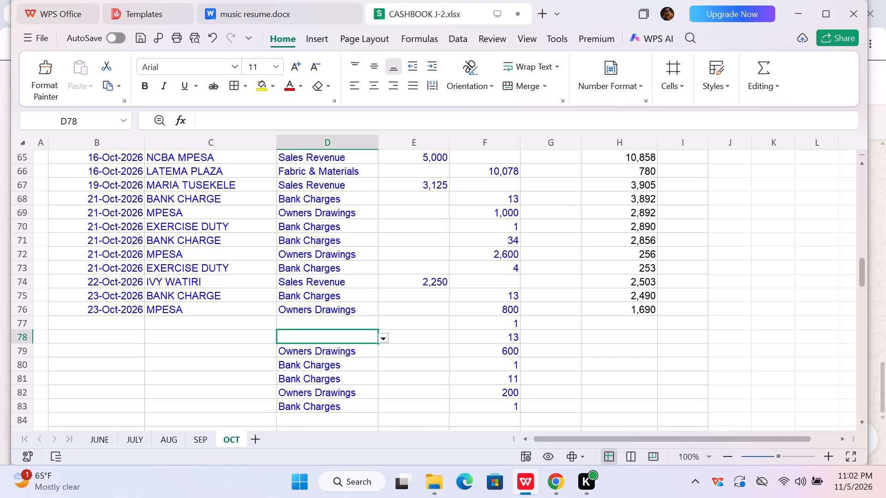
key("b")
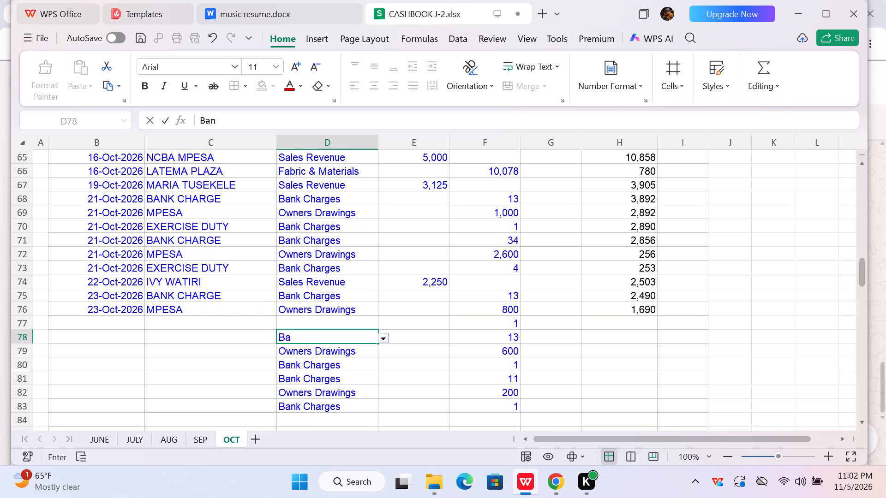
key("c")
type("harges")
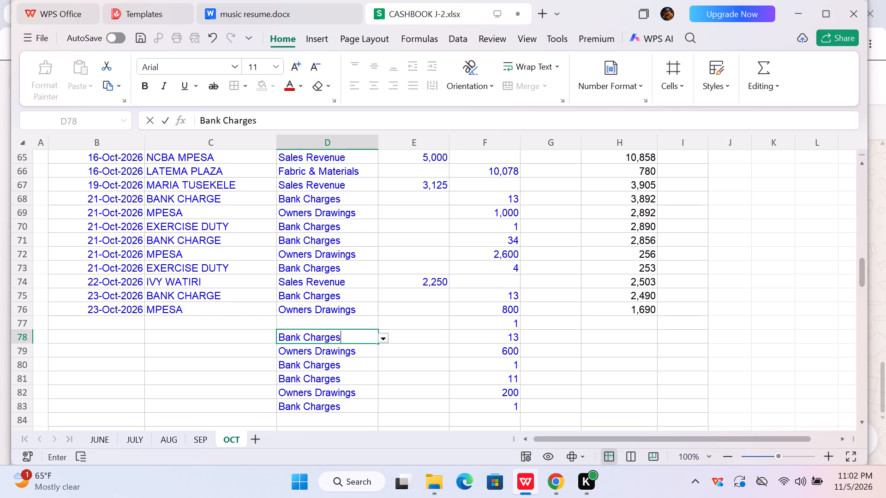
key("Up")
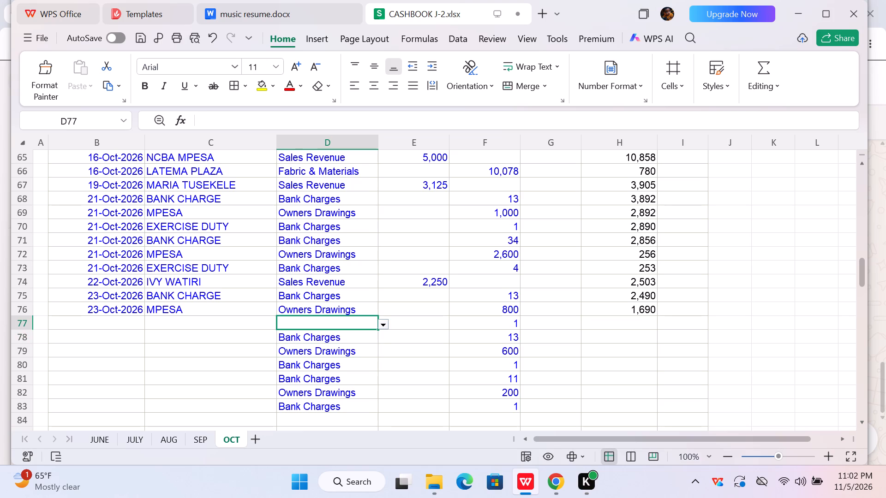
Set the category to Bank Charges in D77 for the first of the new payments.
key("b")
type("an")
key("k")
key("space")
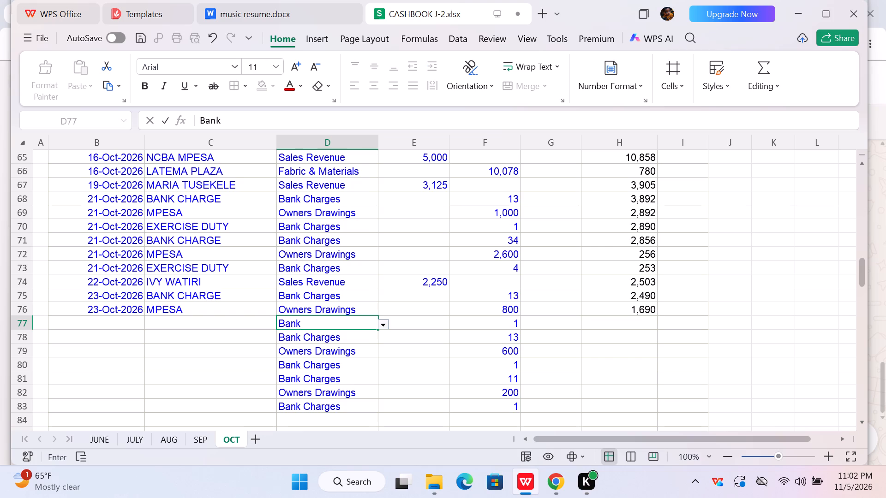
key("c")
type("harges")
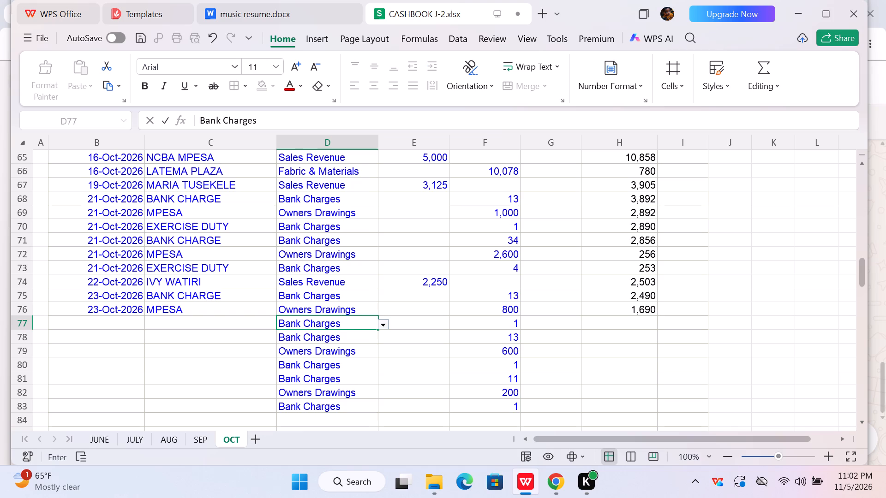
key("Left")
Enter the descriptions EXERCISE DUTY, BANK CHARGE and MPESA in C77 to C79.
key("e")
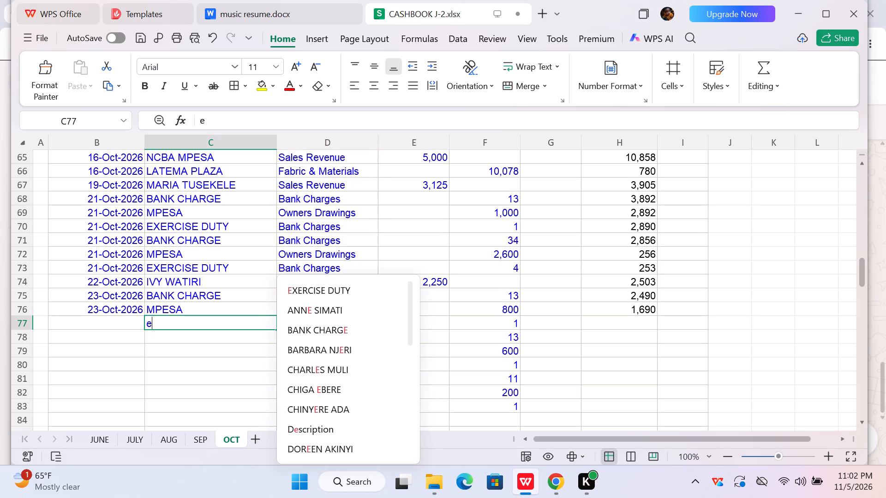
key("c")
key("BackSpace")
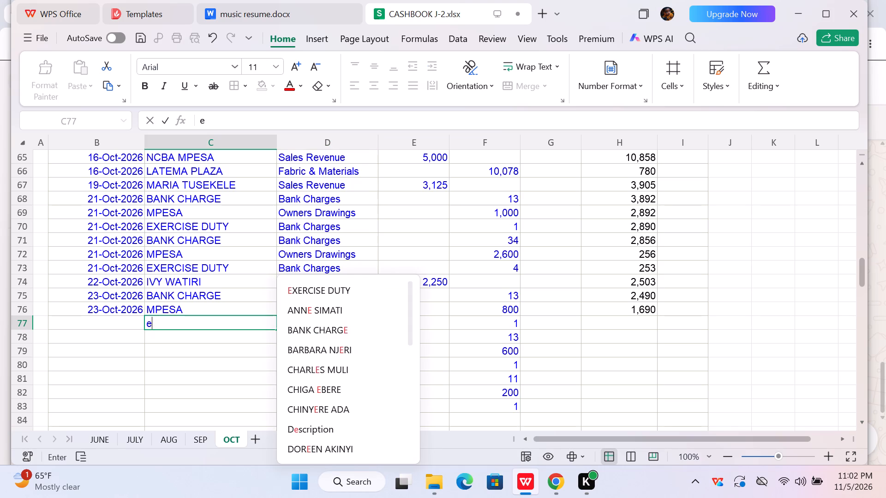
key("x")
key("Down")
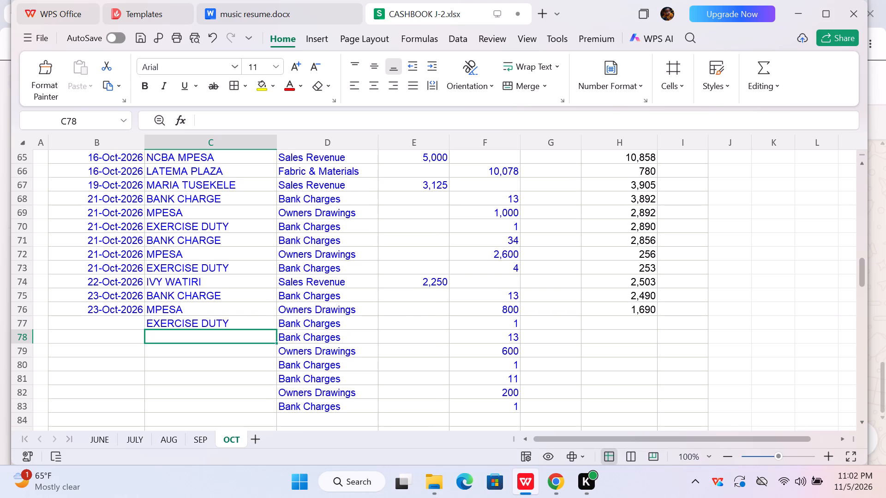
type("ba")
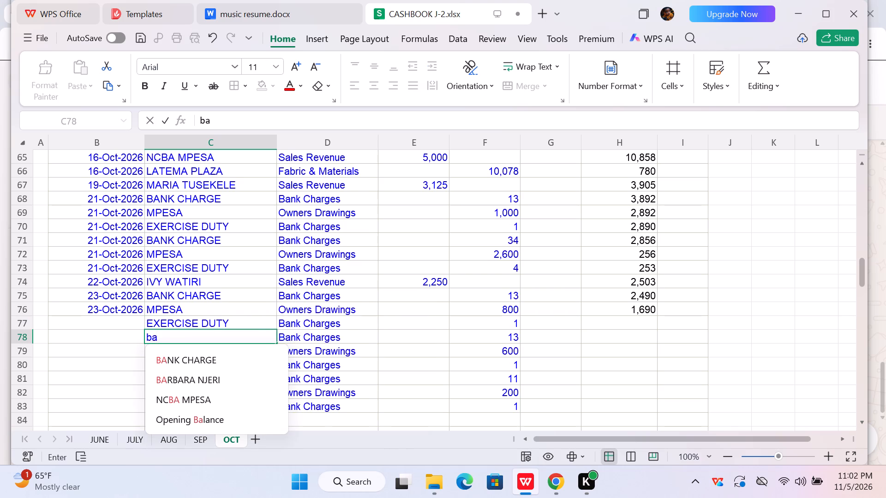
key("n")
key("Down")
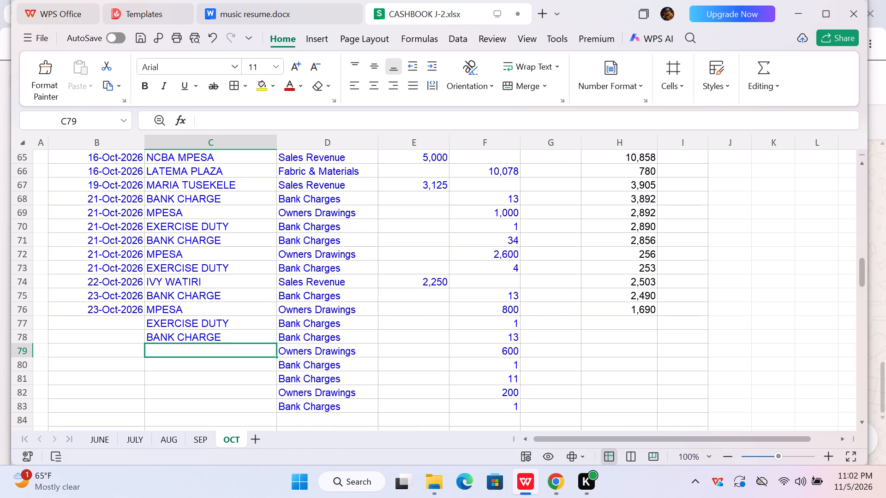
type("mp")
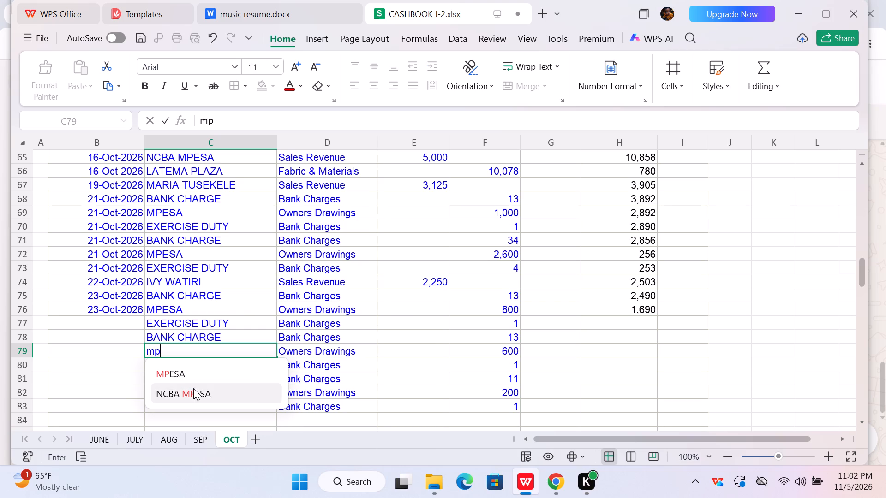
left_click(199, 371)
key("Down")
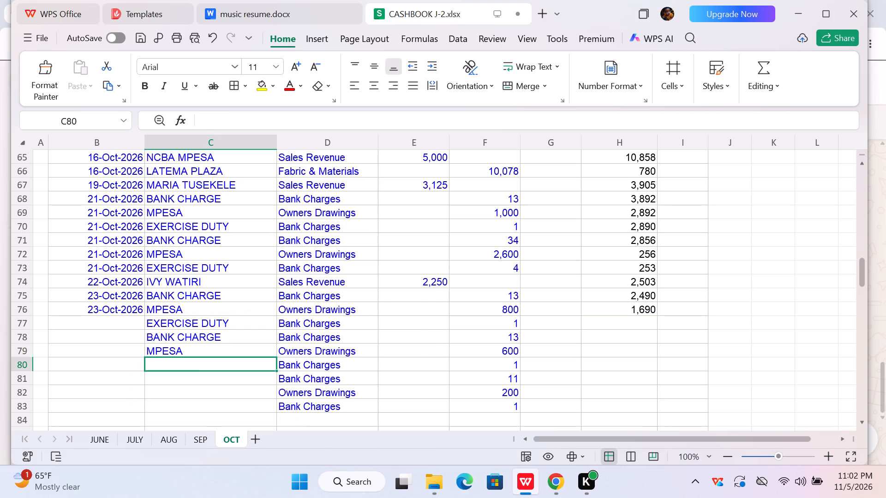
Enter the descriptions EXERCISE DUTY, BANK CHARGE, MPESA and EXERCISE DUTY in C80 to C83.
type("ex")
key("Down")
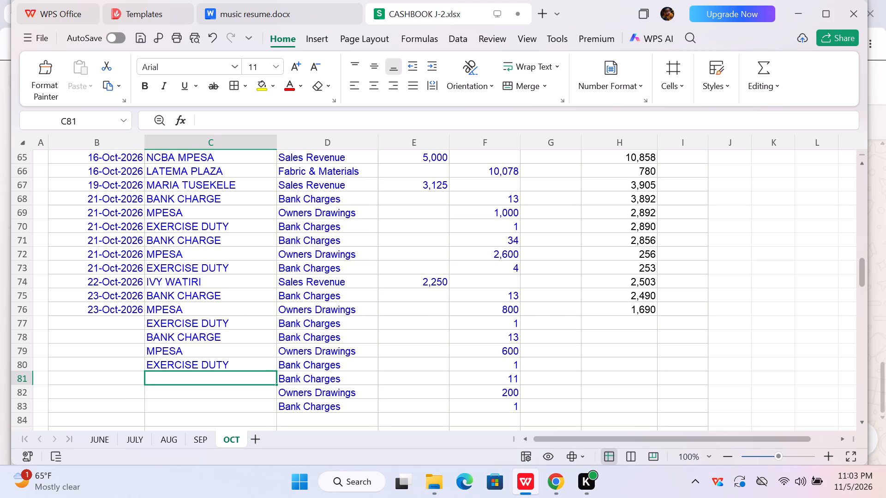
type("ba")
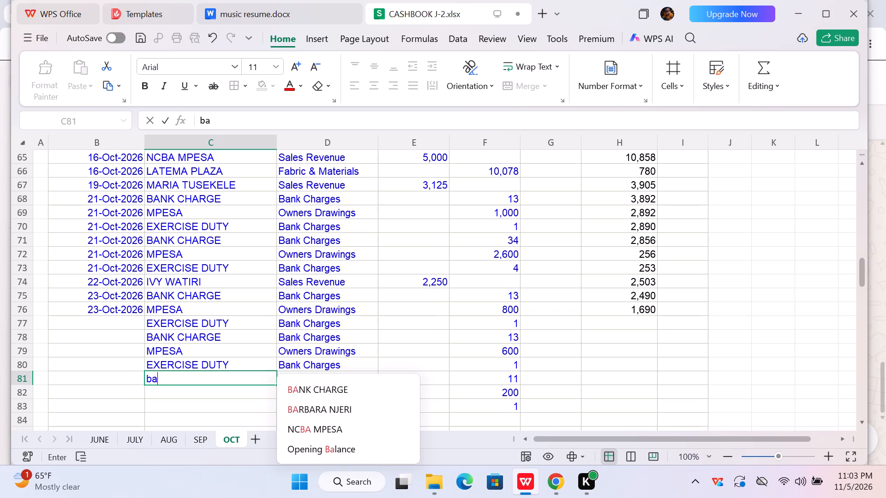
key("n")
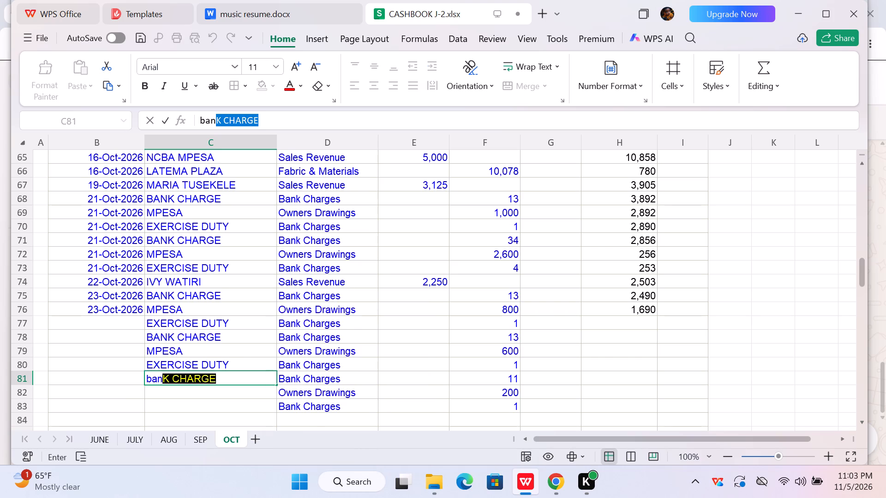
key("Down")
type("mpes")
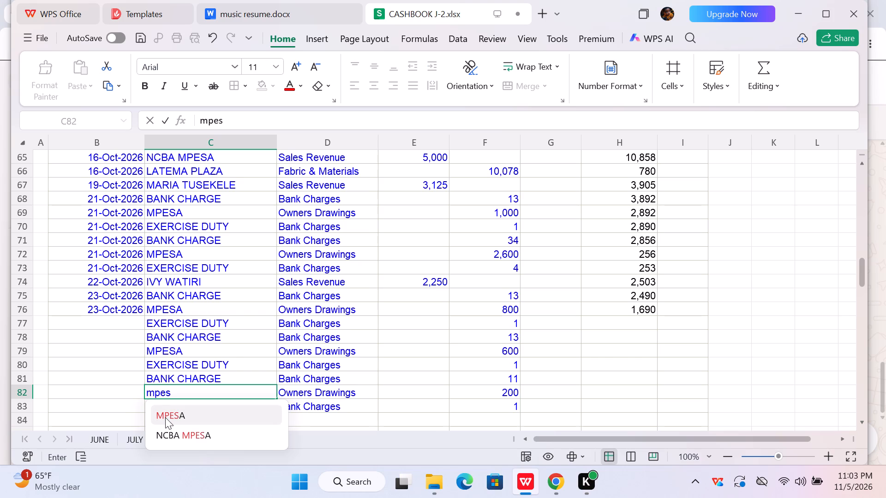
left_click(165, 417)
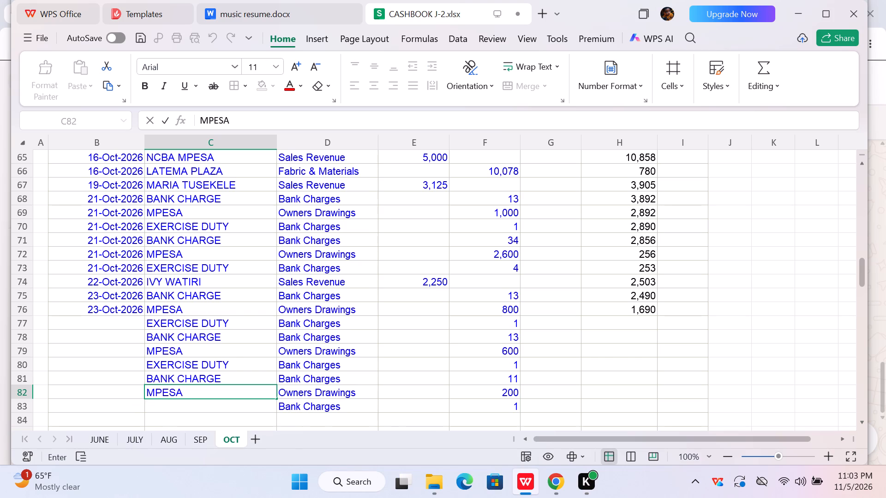
left_click(199, 404)
type("ex")
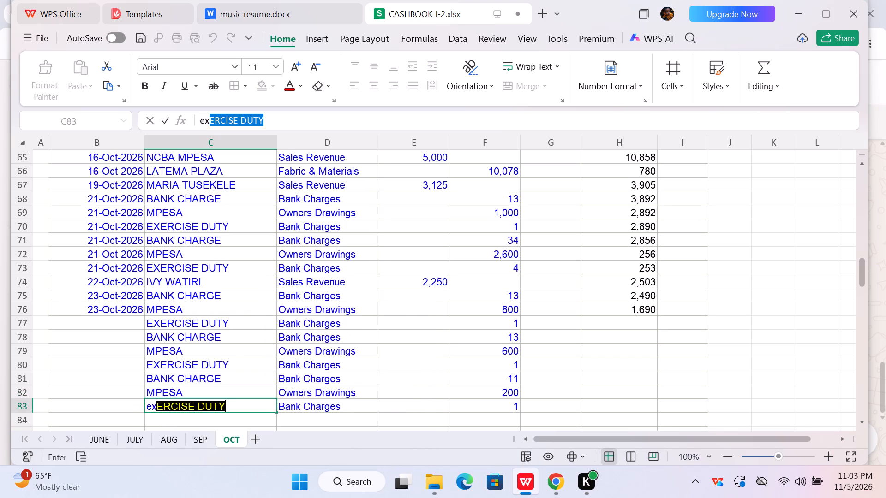
key("Down")
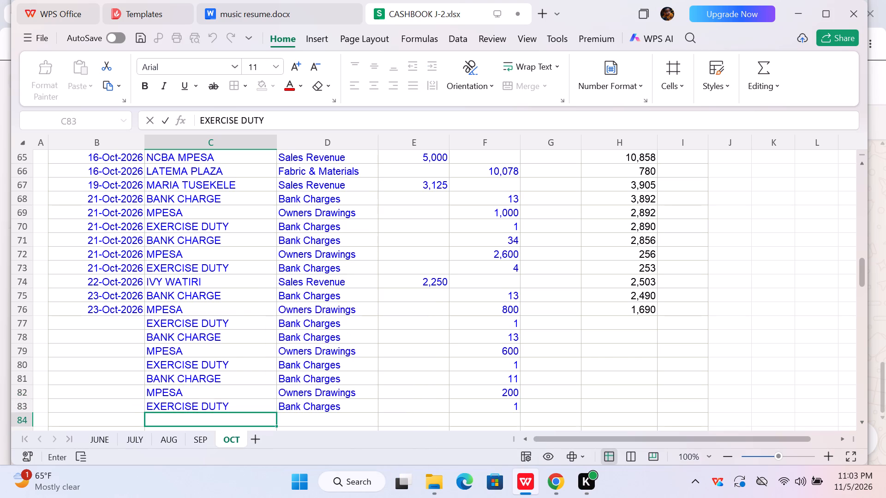
Fill the running balance formula from H76 down through H84.
left_click(642, 310)
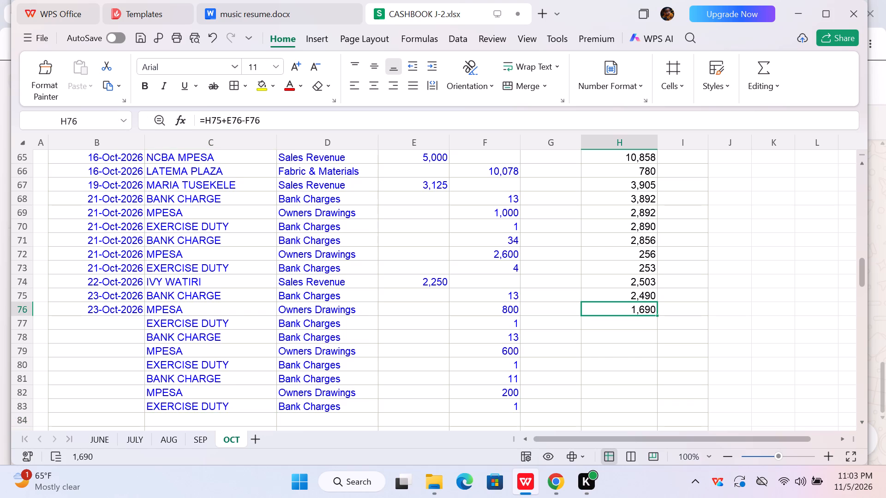
left_click_drag(657, 316, 659, 423)
Record a receipt of 2,250 in E84 and set its category in D84 to Sales Revenue.
left_click(515, 420)
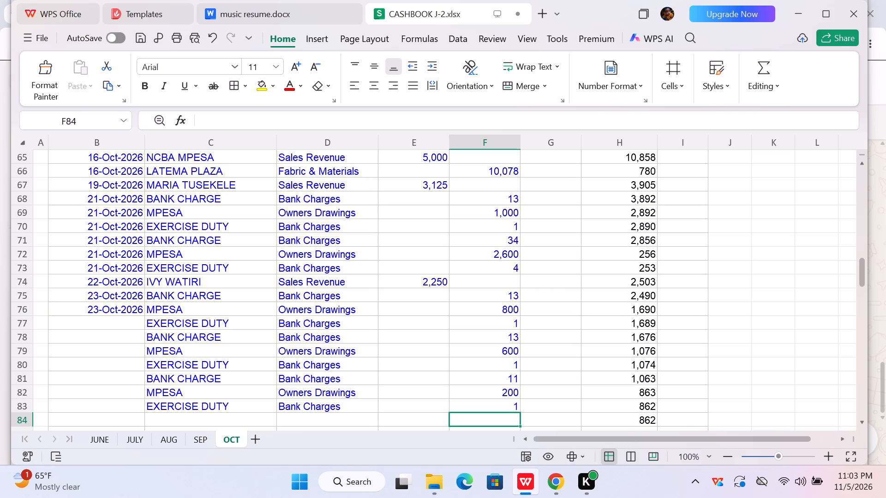
key("Left")
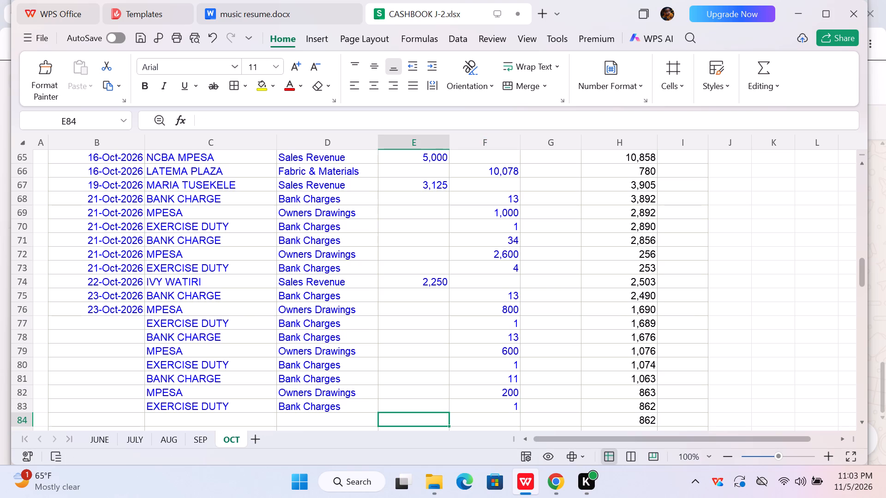
type("22")
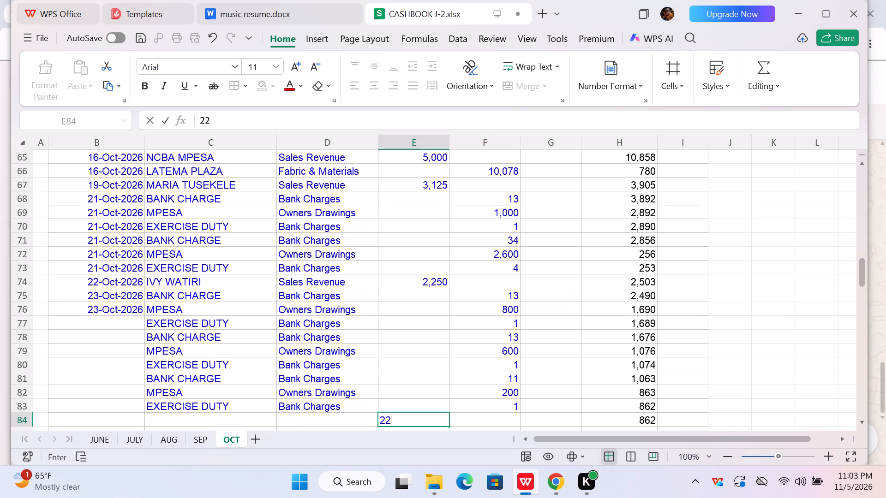
type("50")
key("Left")
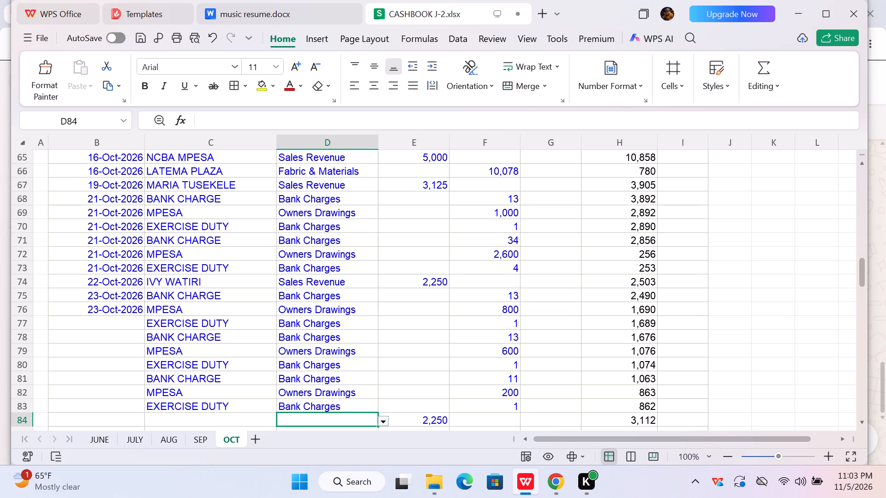
key("s")
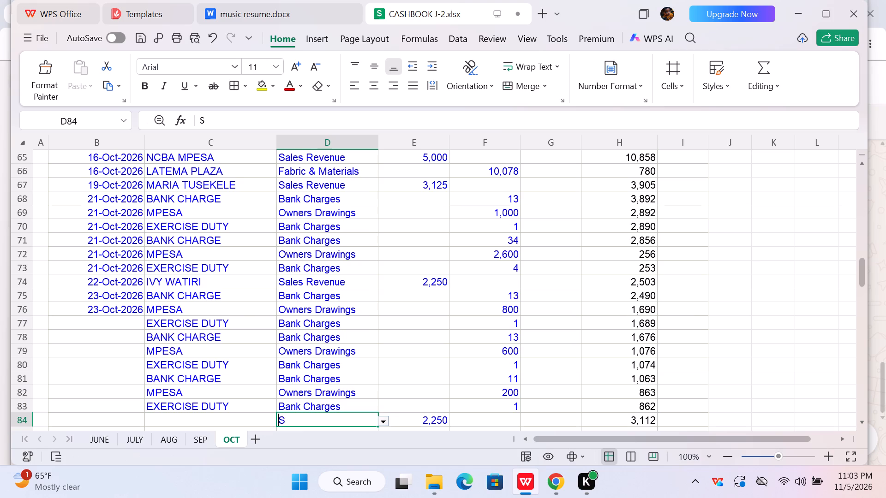
type("les")
key("space")
key("r")
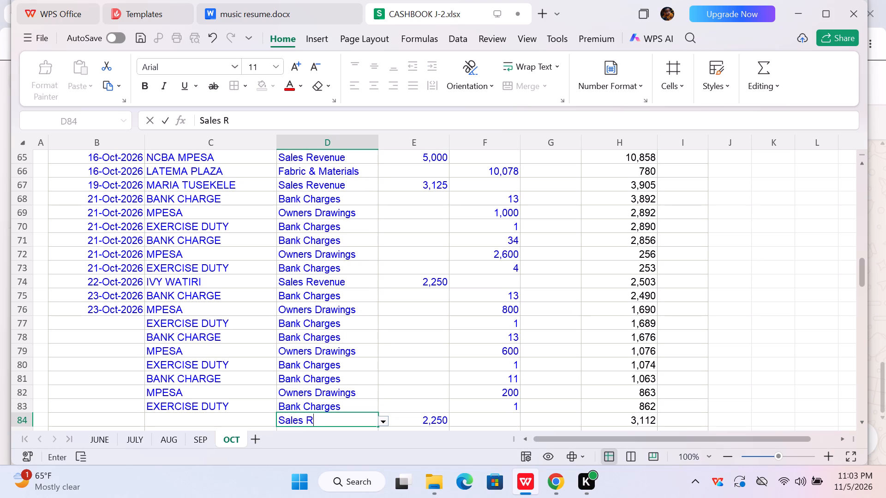
type("evenue")
key("Left")
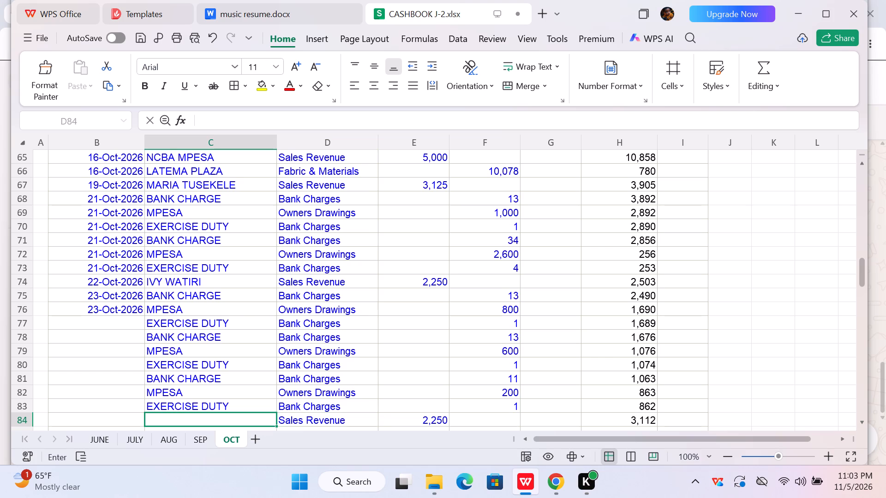
Enter the paying customer's name as the description in C84, using the matching existing entry.
key("l")
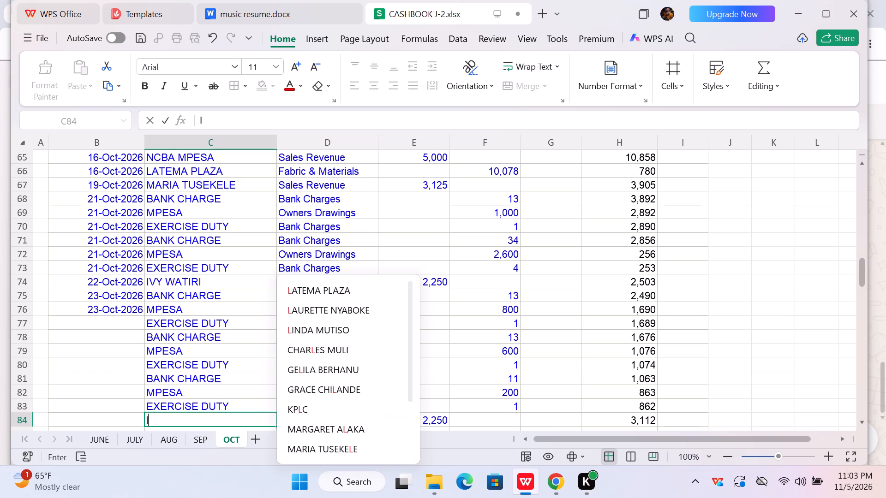
key("i")
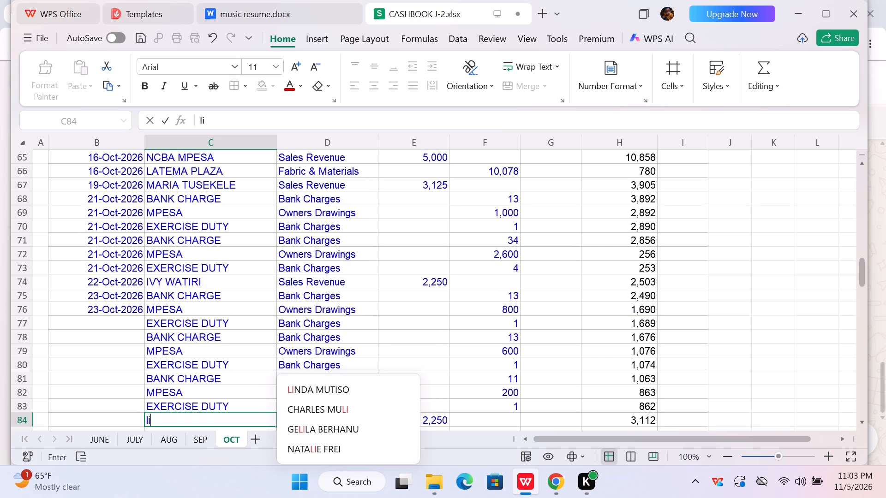
left_click(327, 392)
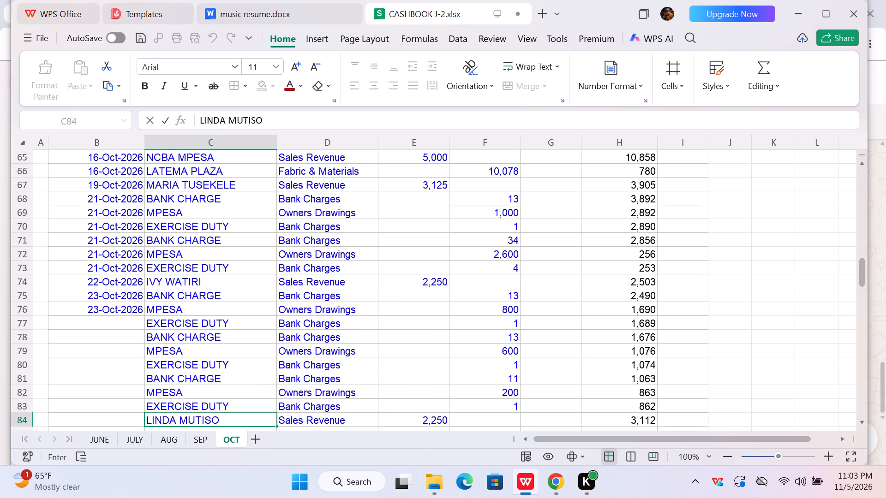
Go to B77, the first empty date cell of the new transactions, to start dating them.
left_click(861, 419)
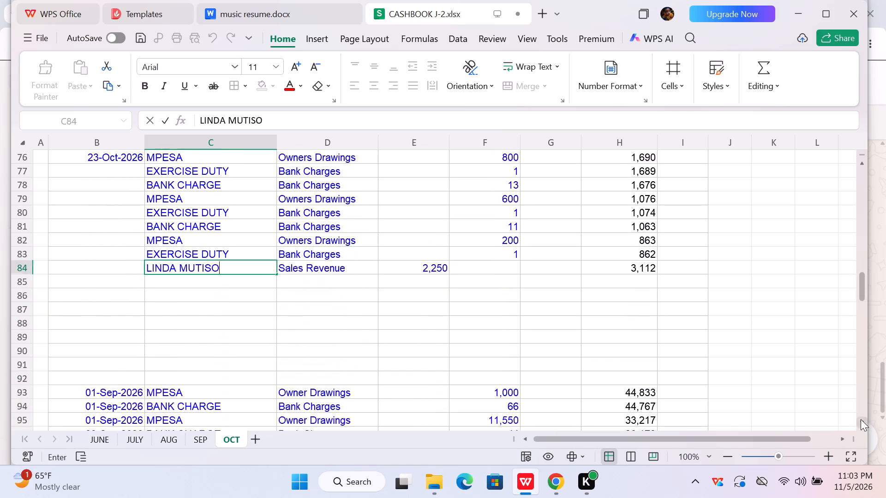
left_click(864, 166)
left_click(864, 166)
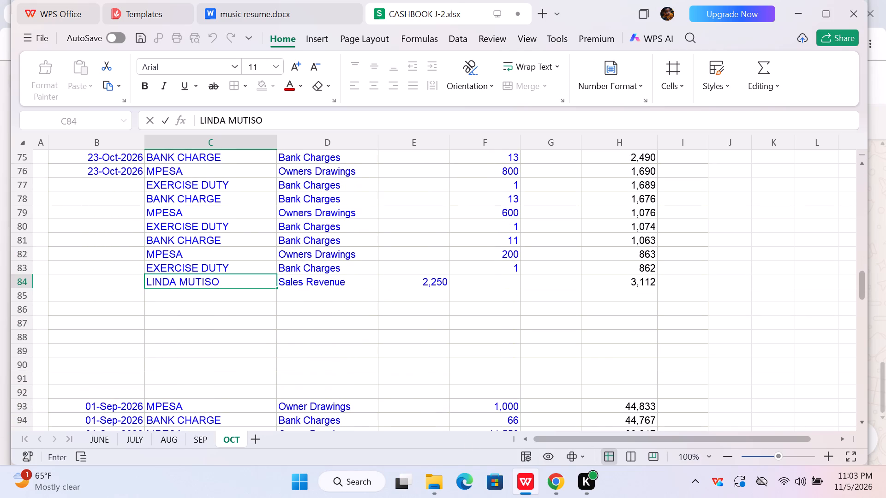
left_click(118, 187)
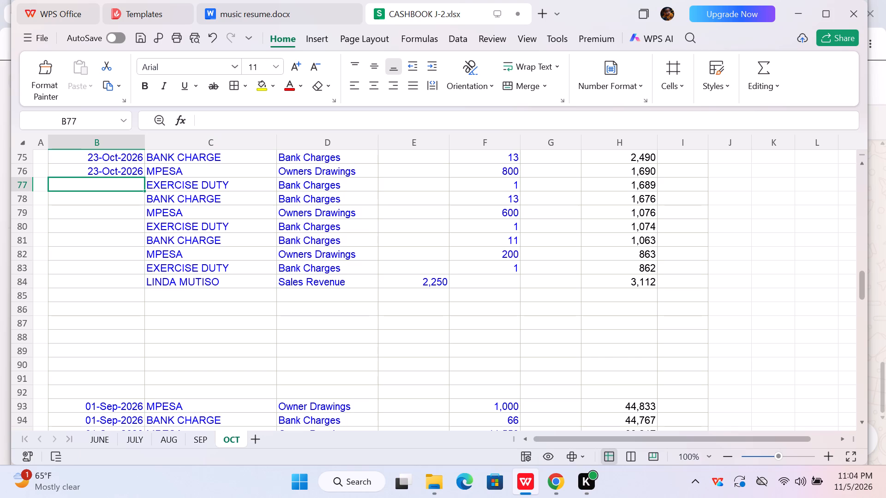
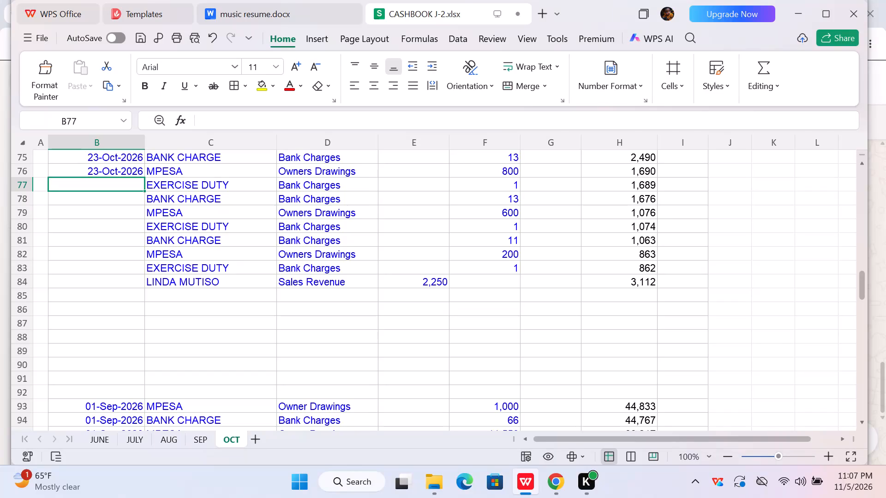
Copy the 23-Oct-2026 date from B76 into each date cell from B77 down through B83.
left_click(118, 172)
key("ctrl+c")
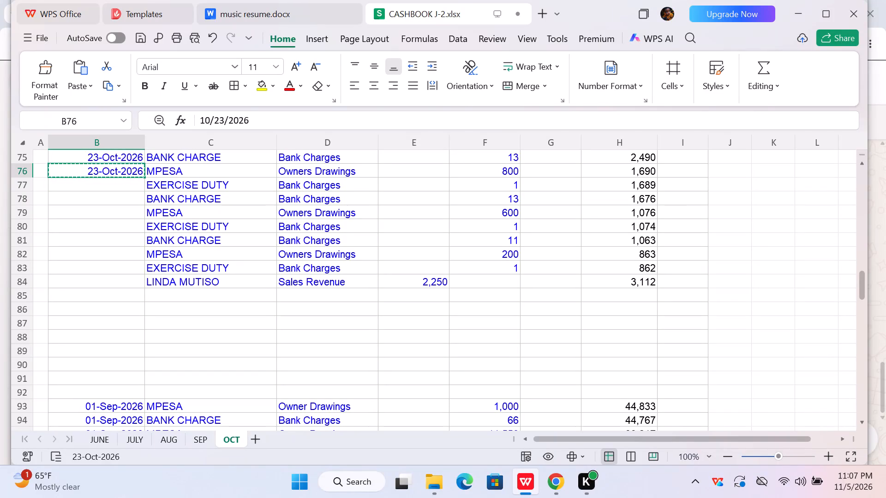
left_click(119, 182)
key("ctrl+v")
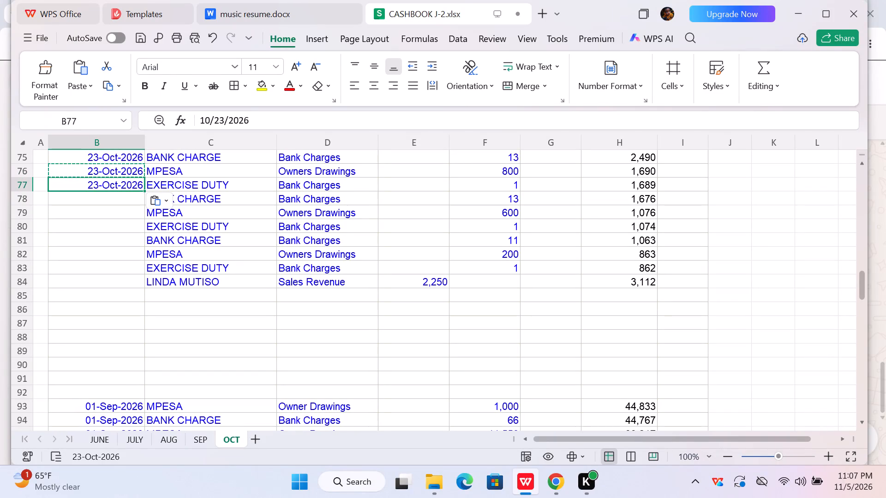
left_click(130, 202)
key("ctrl+v")
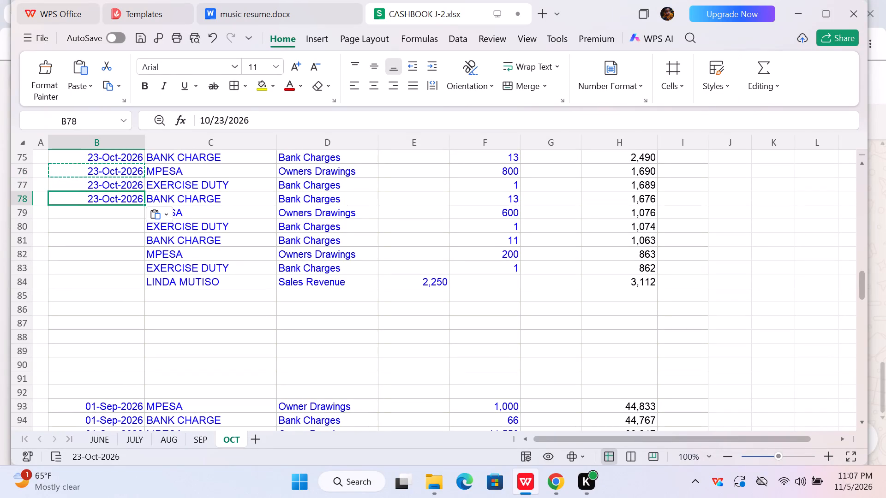
left_click(137, 212)
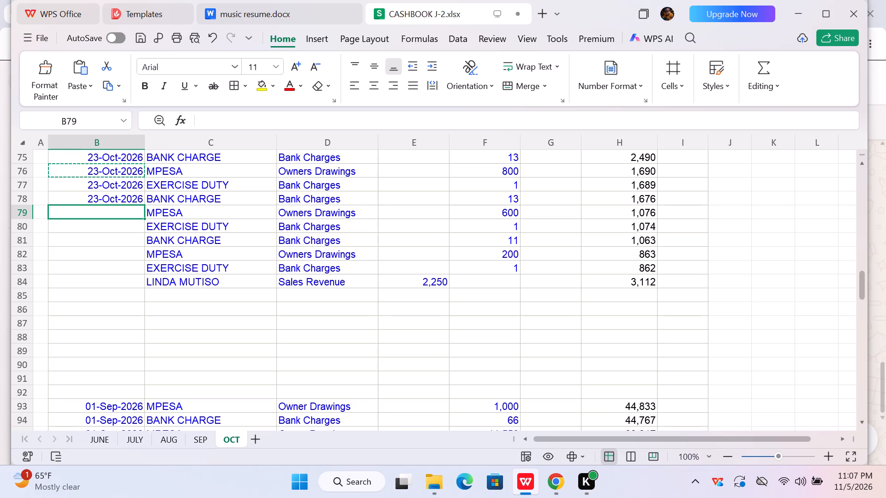
key("ctrl+v")
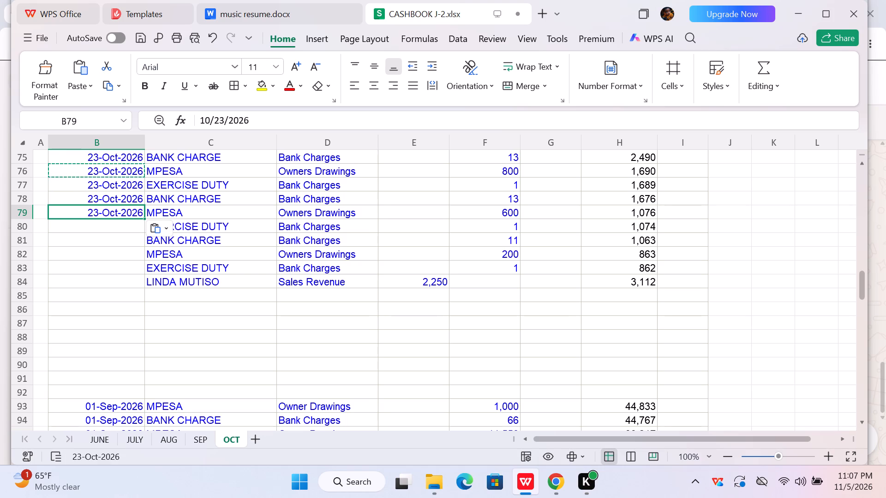
left_click(133, 223)
key("ctrl+v")
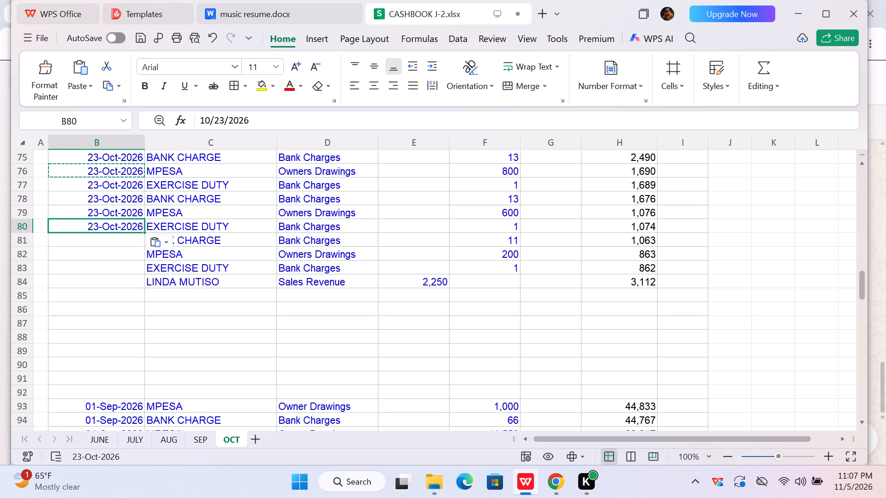
left_click(132, 233)
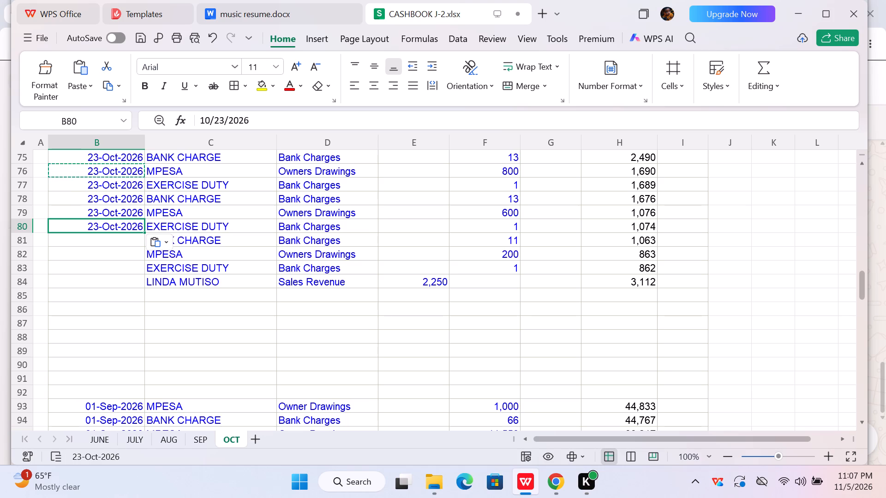
left_click(136, 239)
key("ctrl+v")
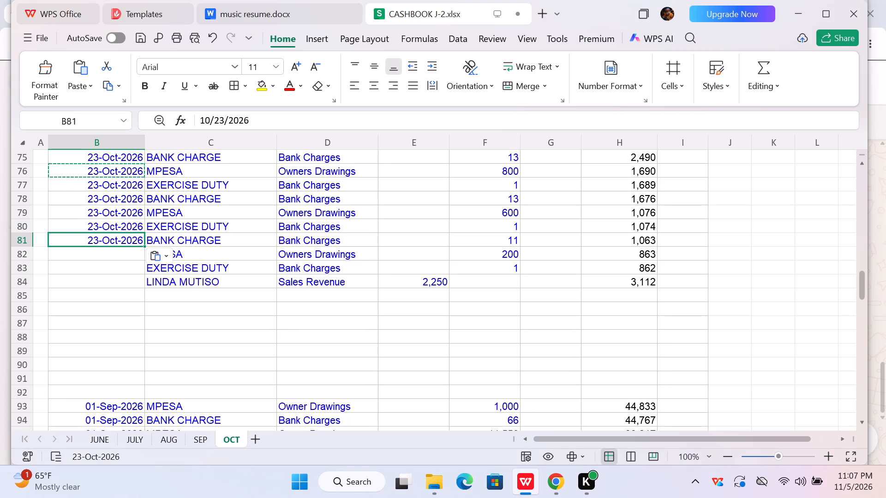
left_click(137, 255)
key("ctrl+v")
left_click(138, 265)
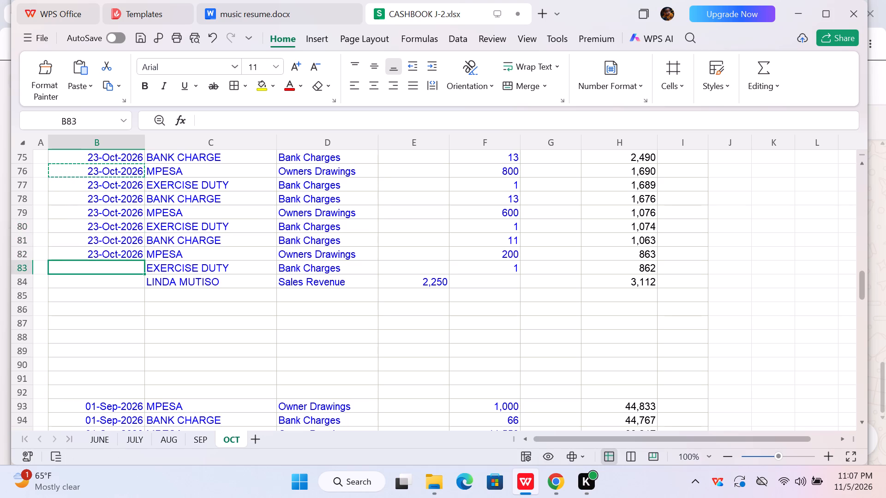
key("ctrl+v")
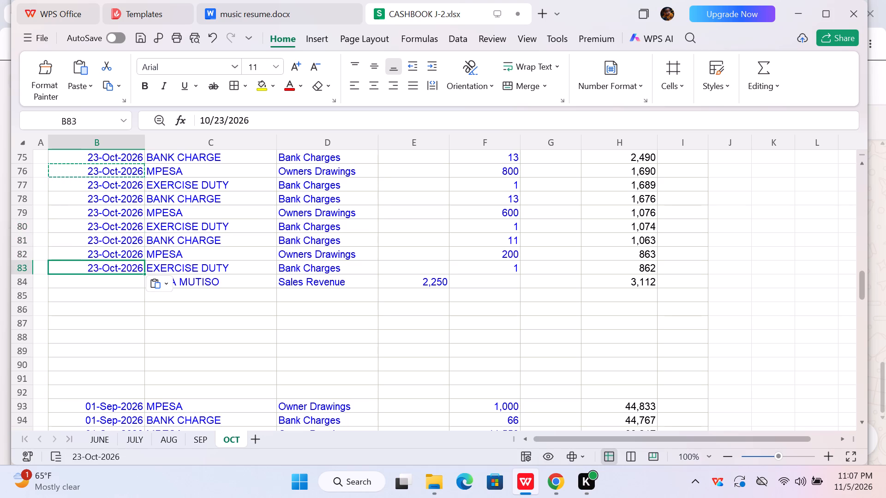
Date the Sales Revenue receipt in B84 as 26-Oct-2026, reusing the copied date and changing its day.
left_click(122, 279)
key("ctrl+v")
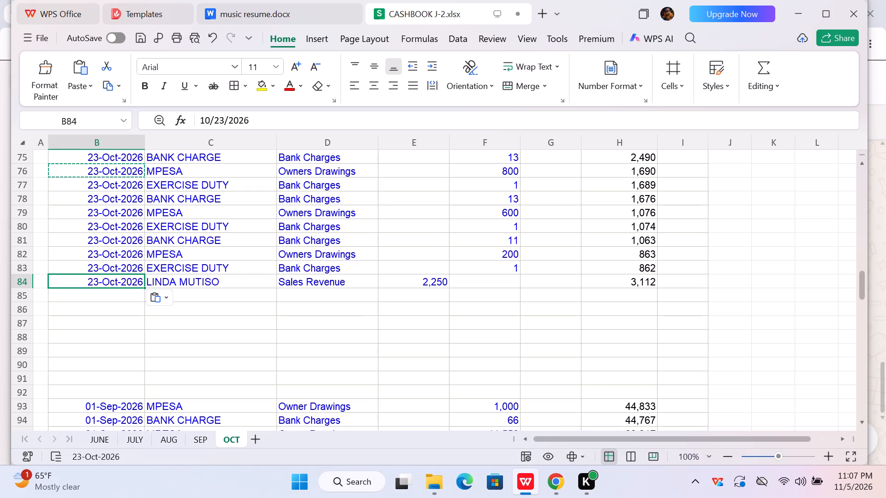
left_click(223, 118)
key("BackSpace")
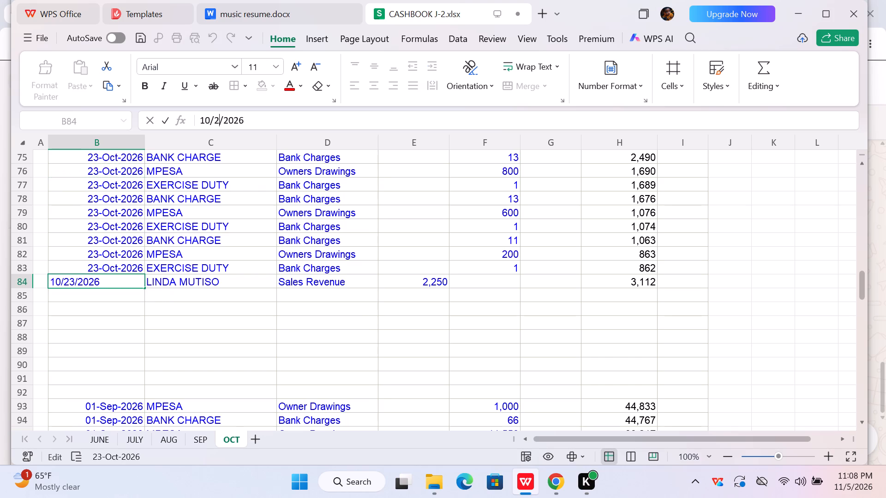
key("6")
key("Return")
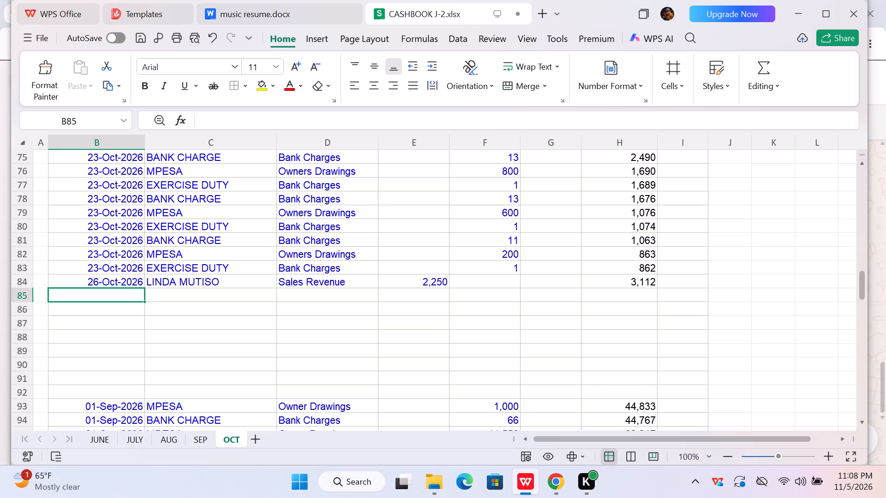
Enter the payment amounts 34, 3,000 and 3.75 in F85, F86 and F87.
left_click(467, 295)
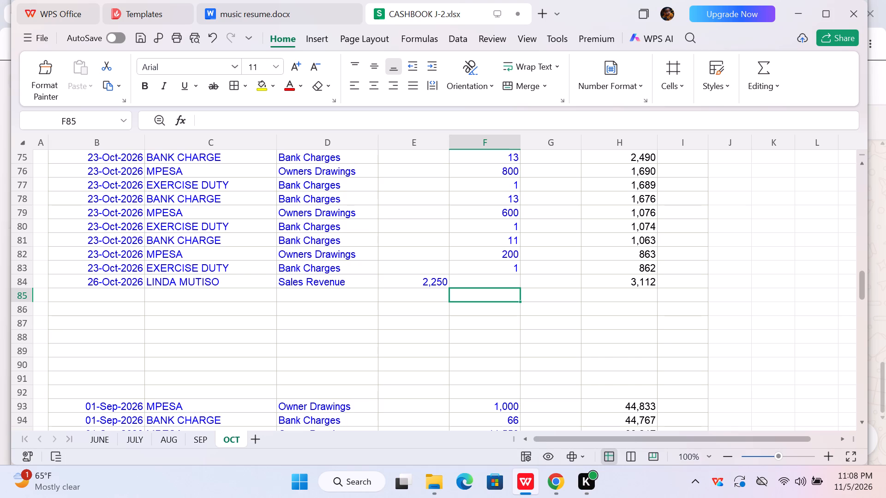
type("34")
key("Down")
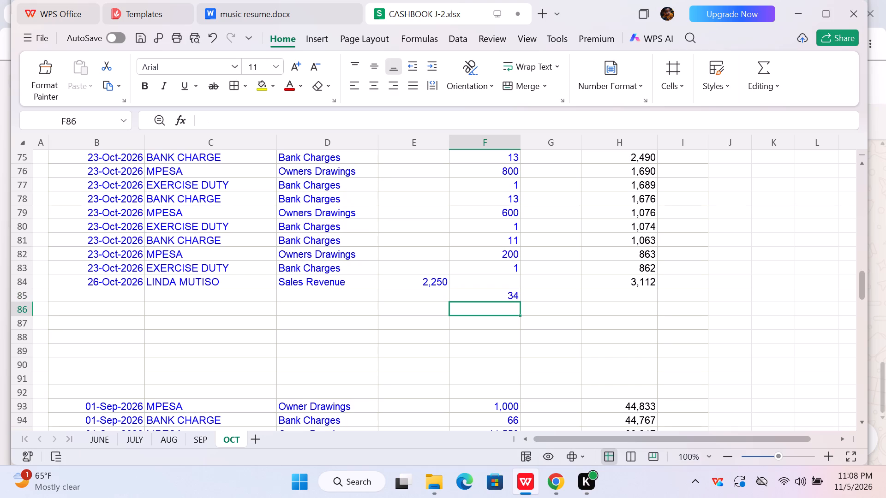
type("300")
key("0")
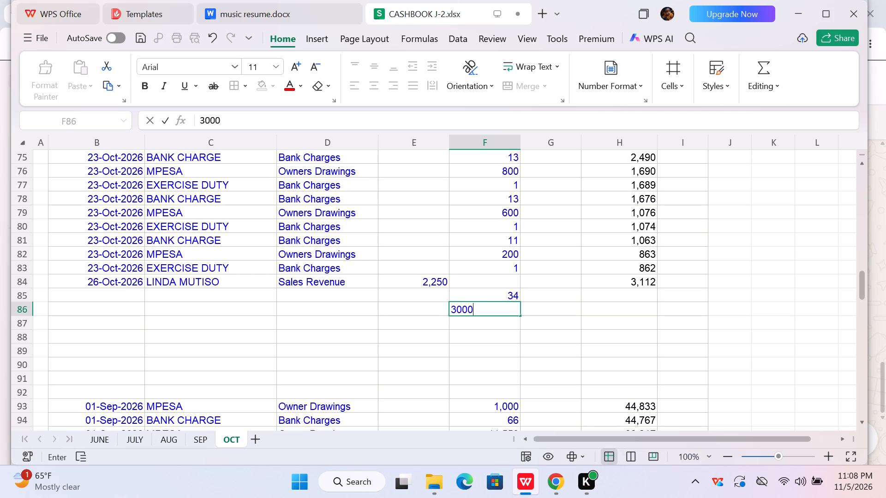
key("Down")
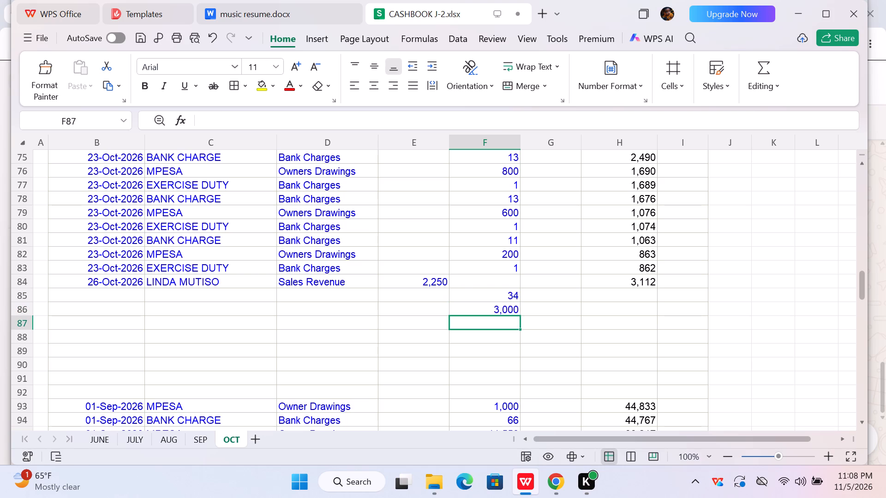
key("3")
key("period")
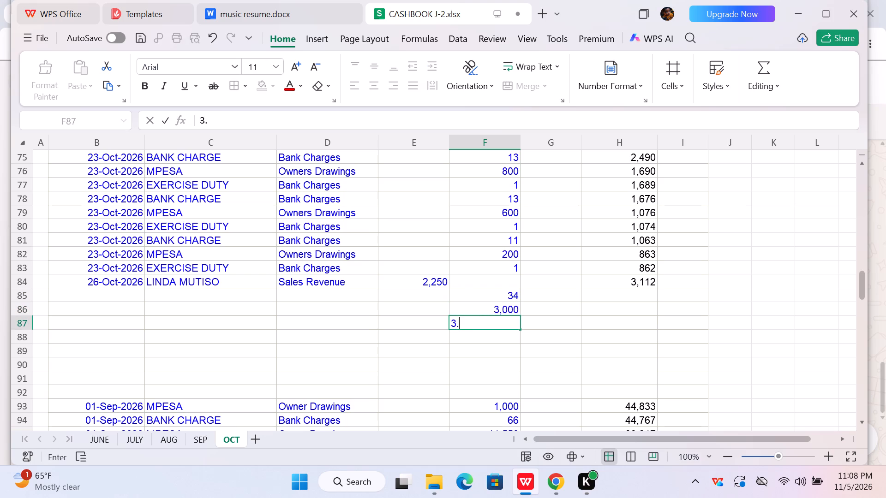
key("7")
key("5")
key("Down")
Record a receipt of 15,000 in E88 and set its category in D88 to Sales Revenue.
key("Left")
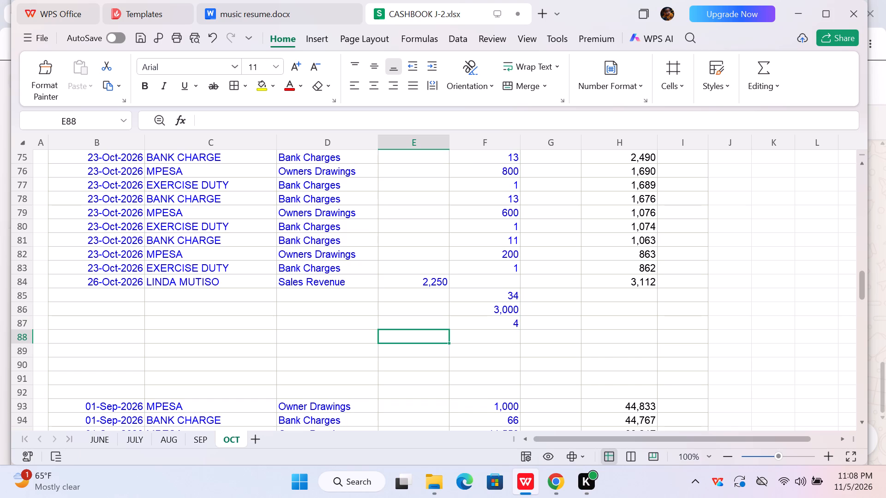
type("15")
type("00")
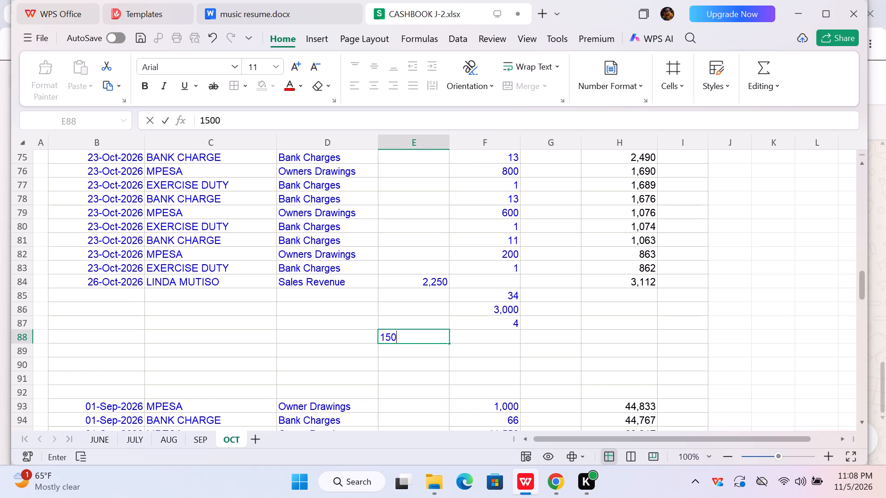
key("0")
key("Left")
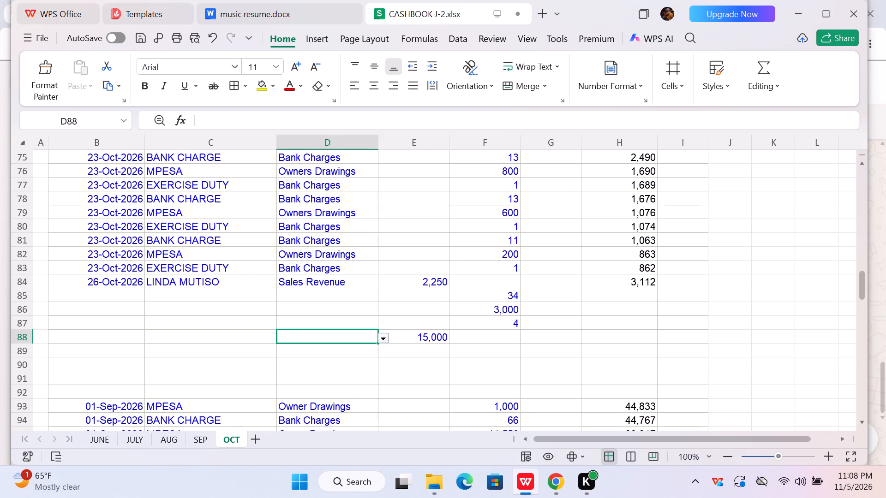
key("s")
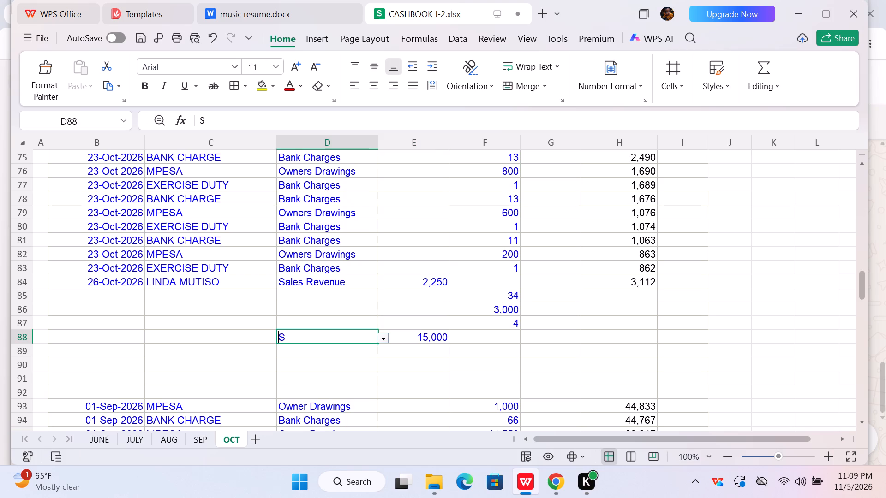
type("ales")
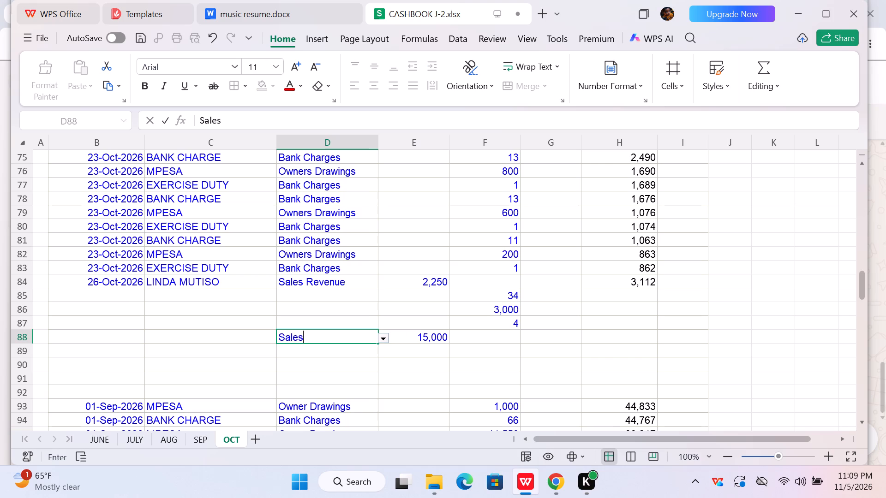
key("space")
type("RE")
key("BackSpace")
key("e")
type("venue")
key("Up")
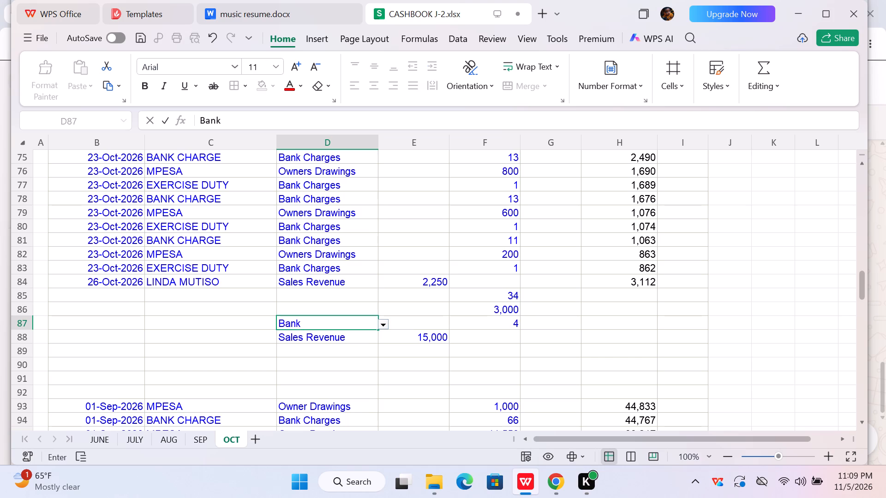
Set the payment categories in column D: Bank Charges in D87, Owners Drawings in D86 and Bank Charges in D85.
type("ha")
type("rges")
key("Up")
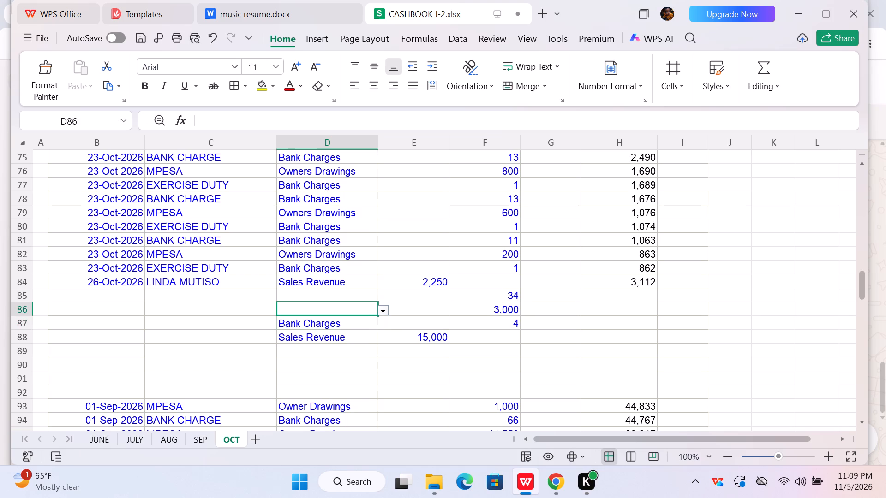
key("o")
key("w")
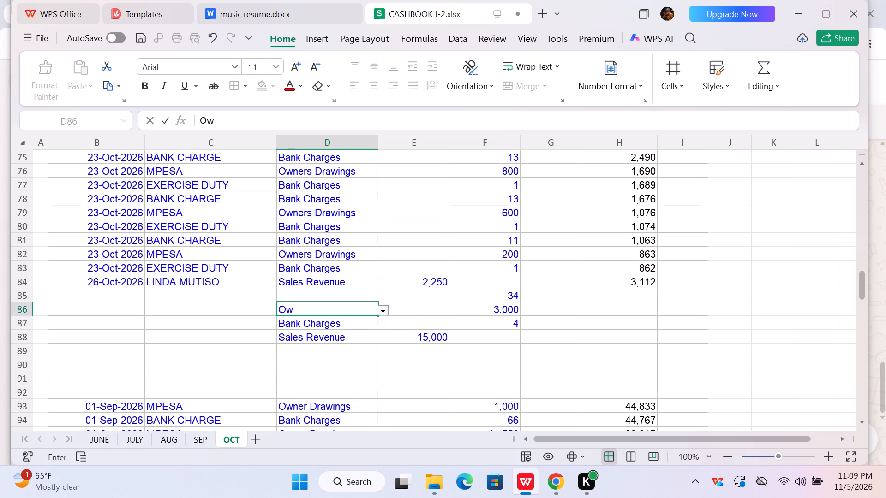
type("ners")
key("space")
key("d")
type("rawings")
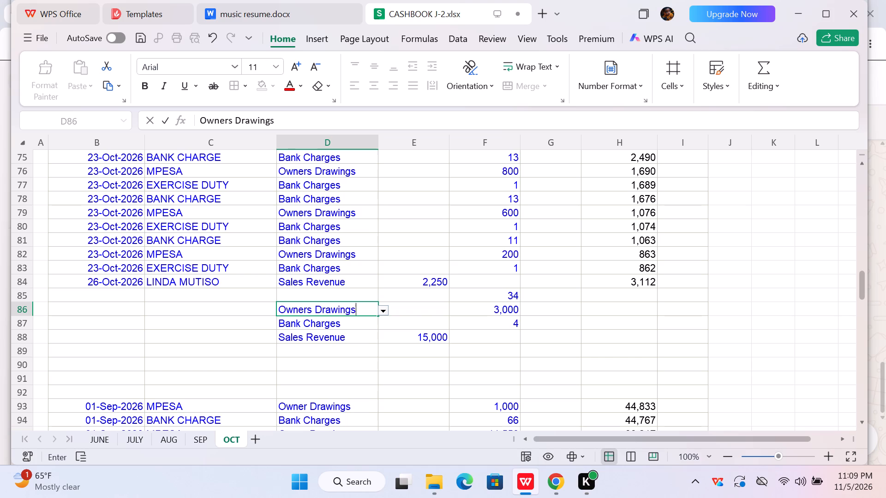
key("Up")
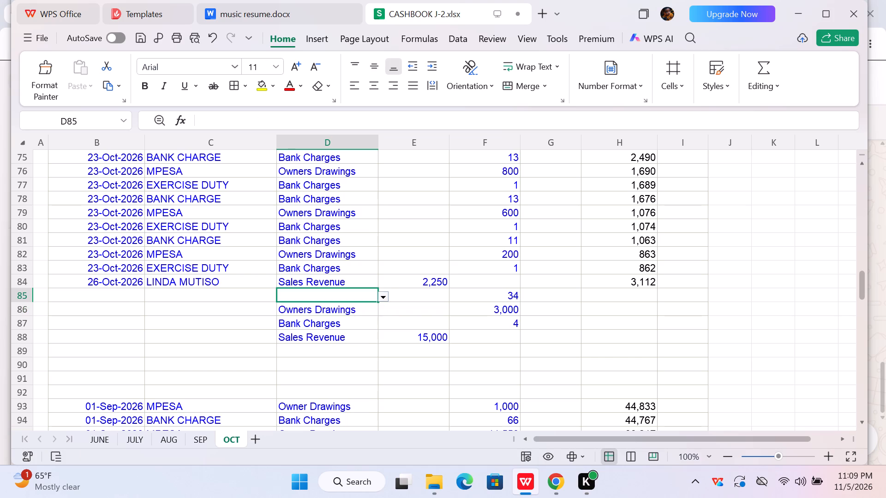
type("ank")
key("space")
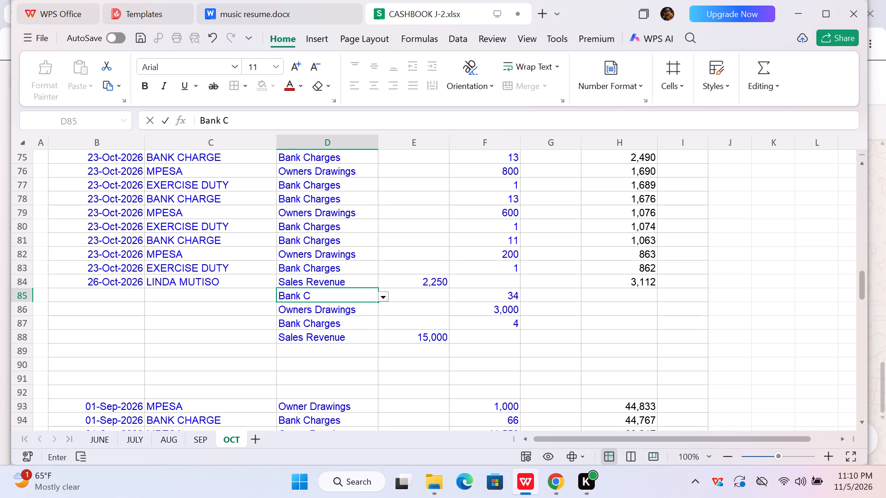
type("har")
type("ges")
key("Left")
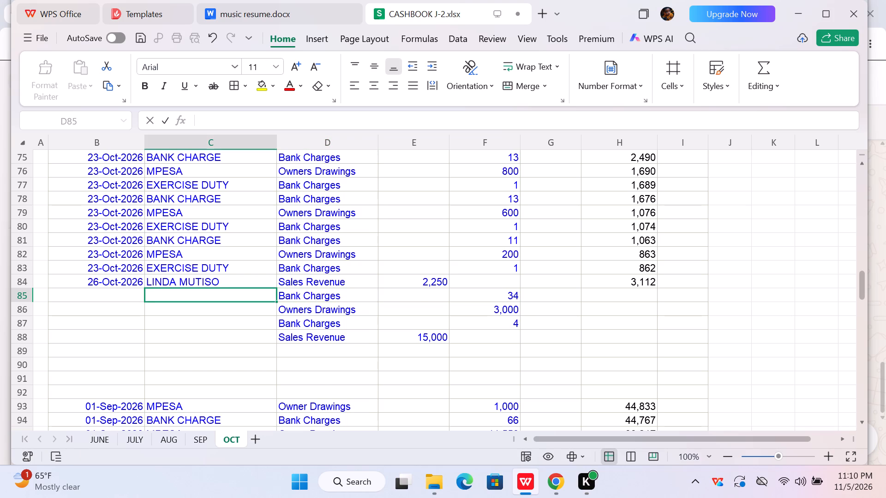
Enter the payment descriptions BANK CHARGE, MPESA and EXERCISE DUTY in C85, C86 and C87.
key("b")
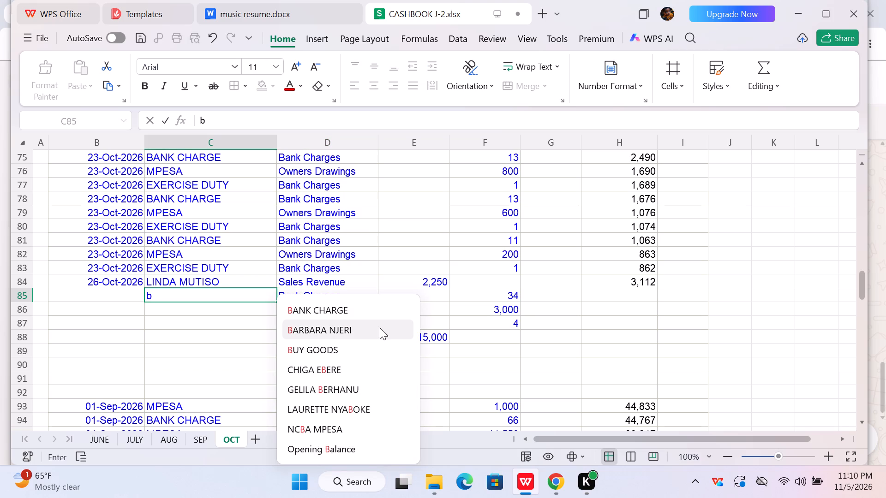
left_click(363, 316)
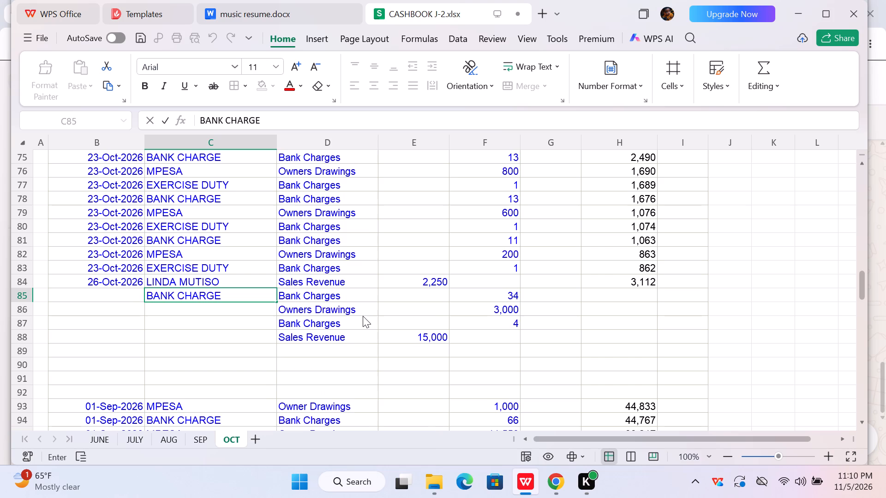
key("Down")
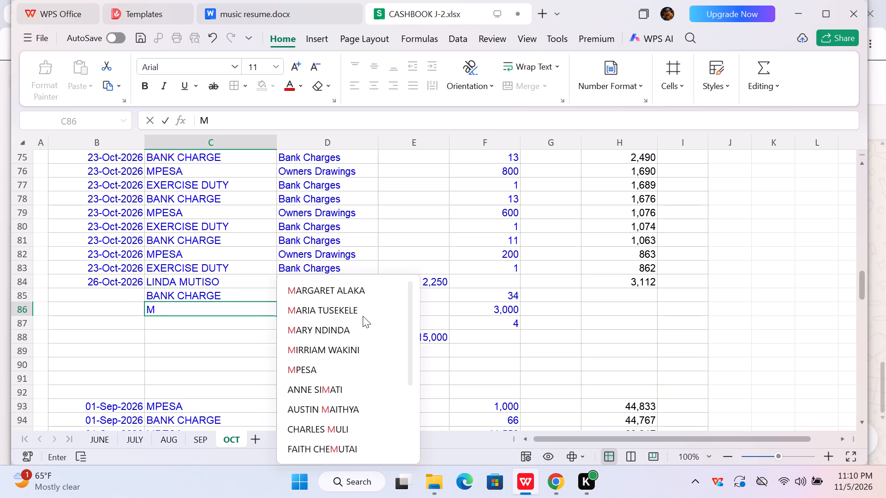
left_click(329, 368)
key("Down")
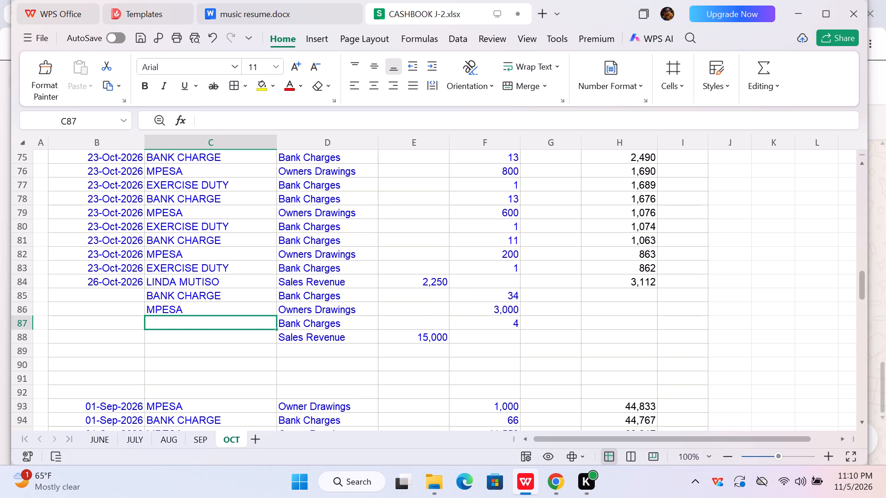
type("EX")
key("Down")
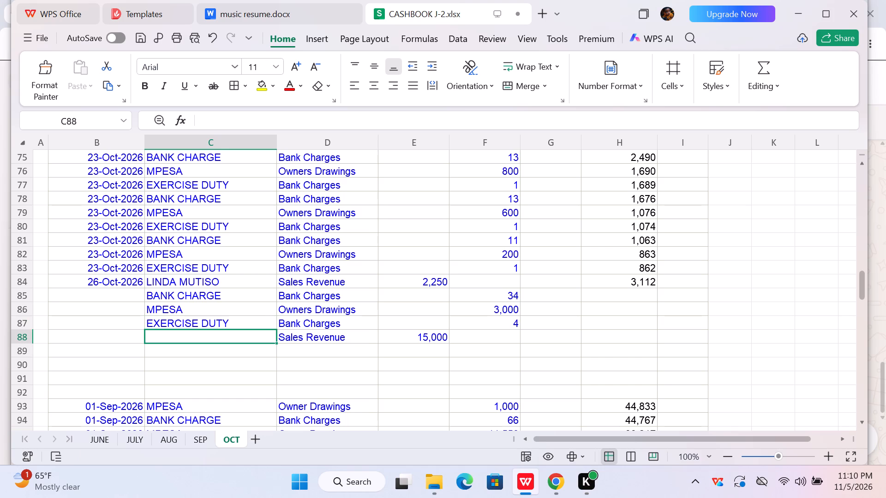
Describe the 15,000 Sales Revenue receipt in C88 as I AND M BANK.
key("i")
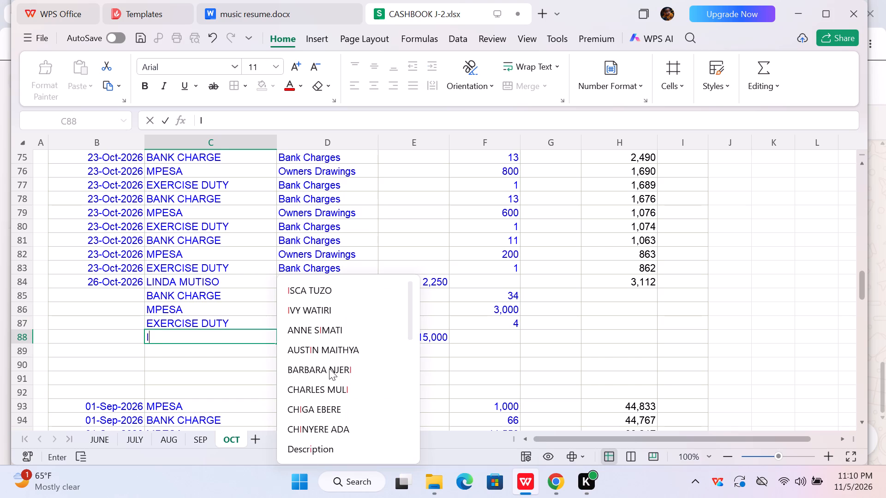
key("space")
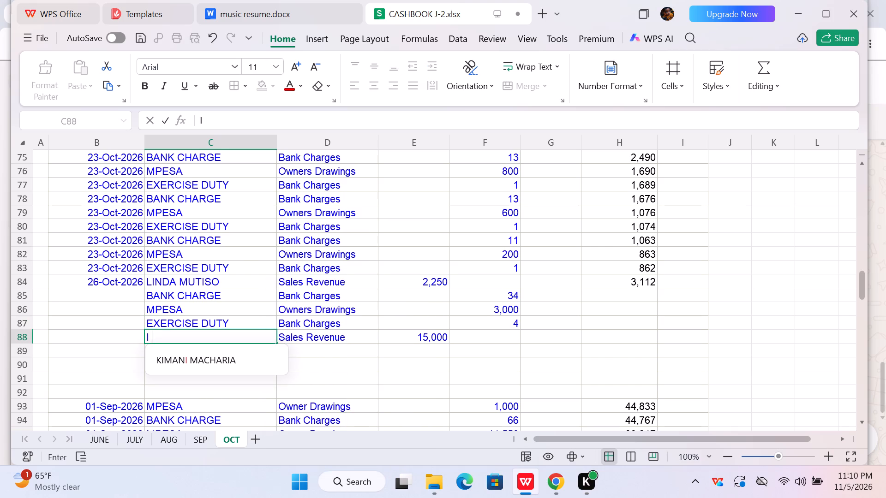
key("a")
key("n")
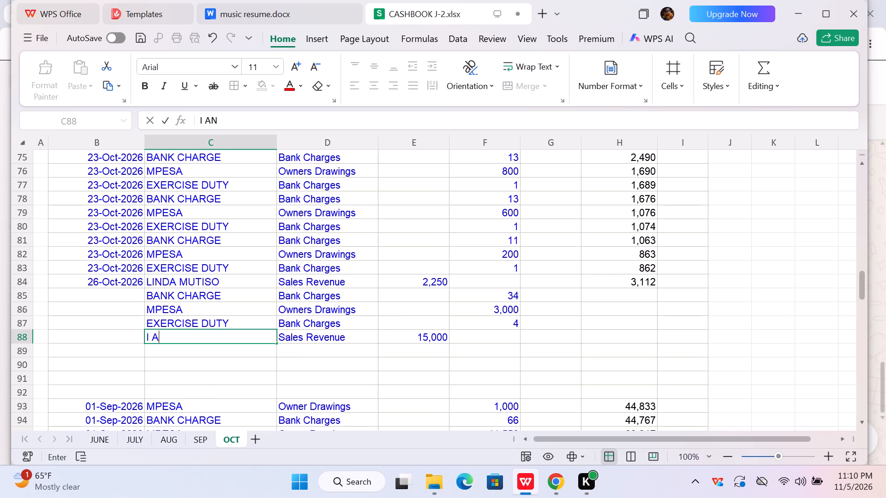
type("D")
key("space")
type("M")
key("space")
type("BANK")
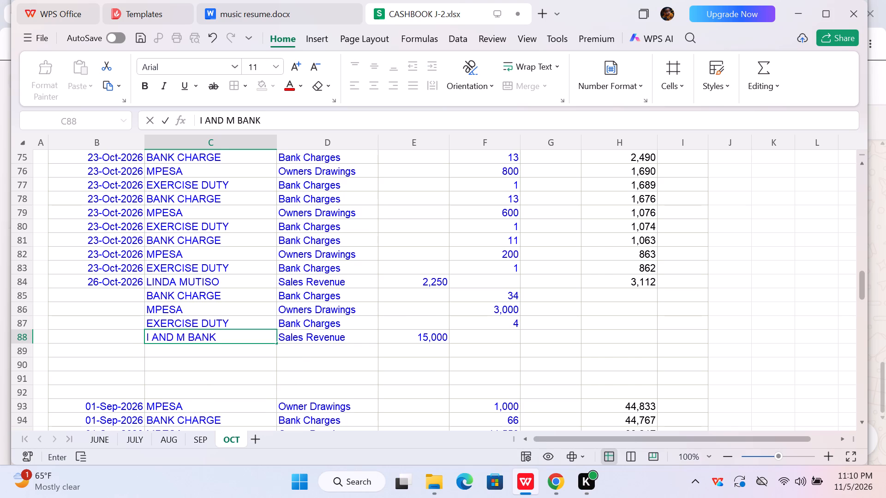
key("Down")
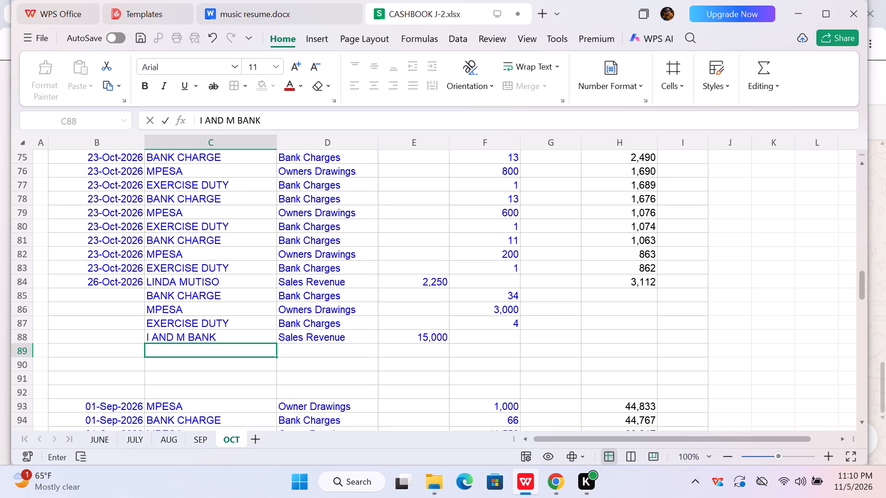
Insert a large block of blank rows starting at row 90, above the leftover 01-Sep-2026 entries.
left_click(22, 364)
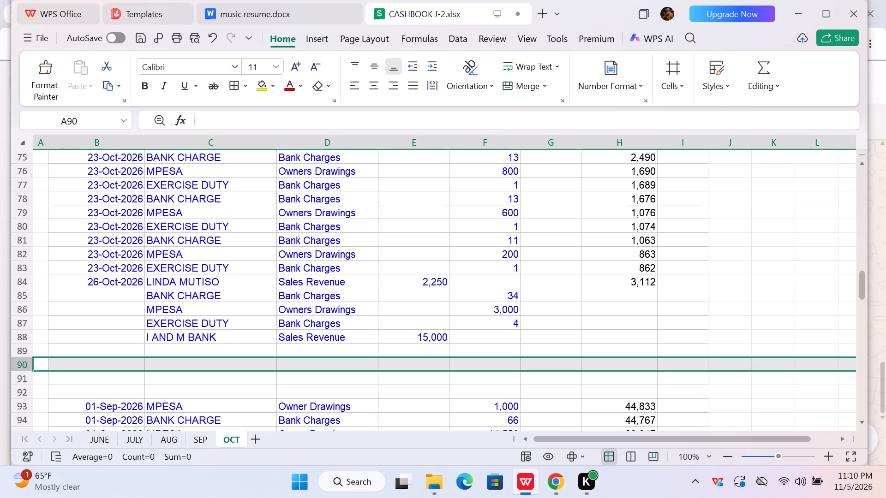
left_click_drag(22, 364, 54, 434)
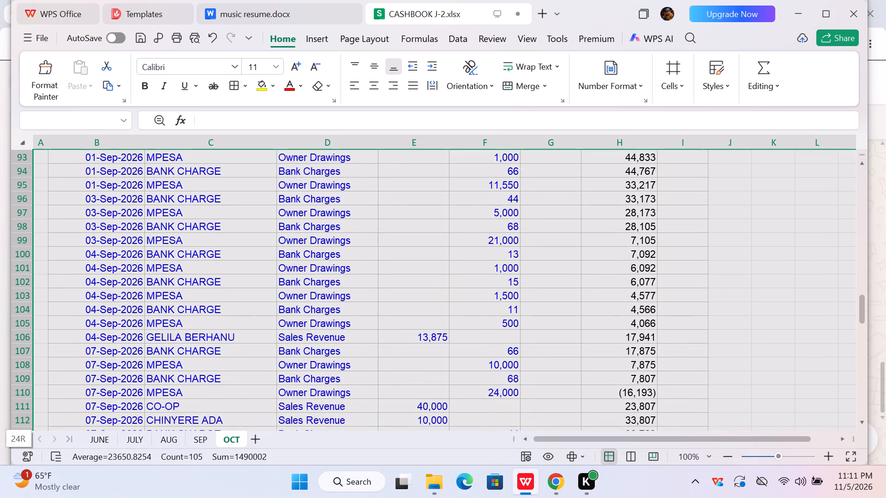
left_click_drag(54, 434, 52, 419)
key("ctrl+shift+equal")
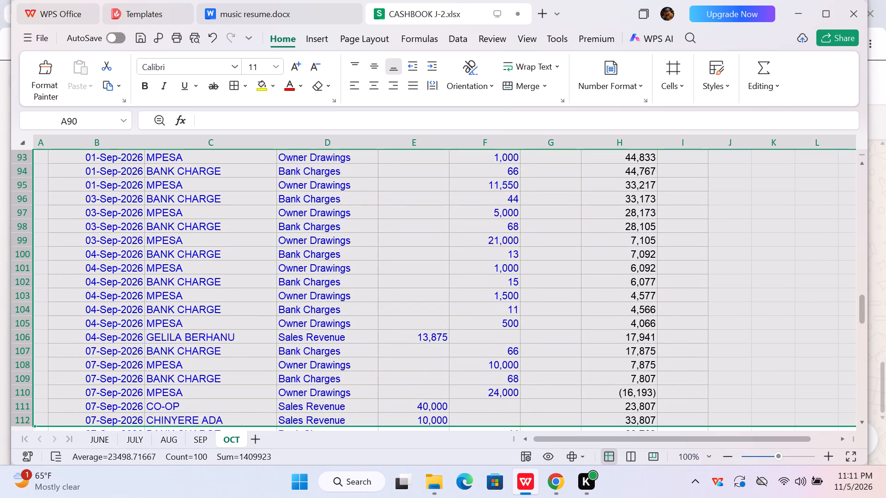
Enter the payment amounts 15, 1,010 and 1.50 in F89, F90 and F91.
left_click(861, 164)
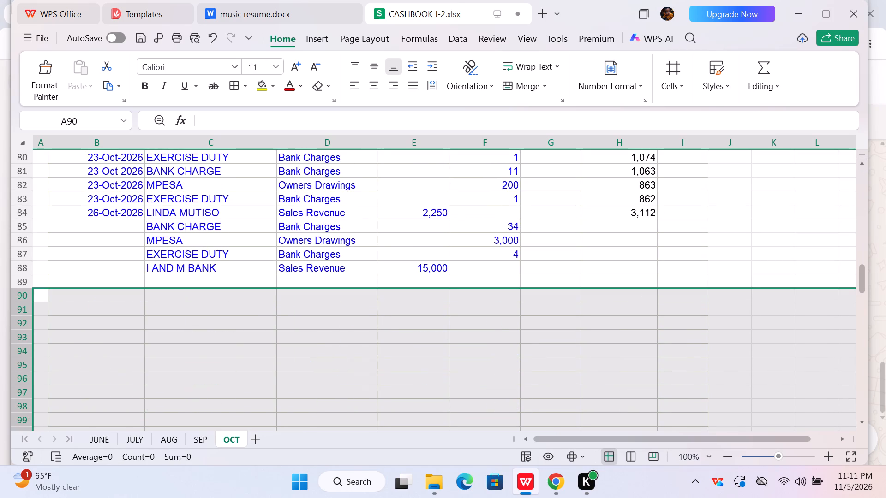
left_click(463, 281)
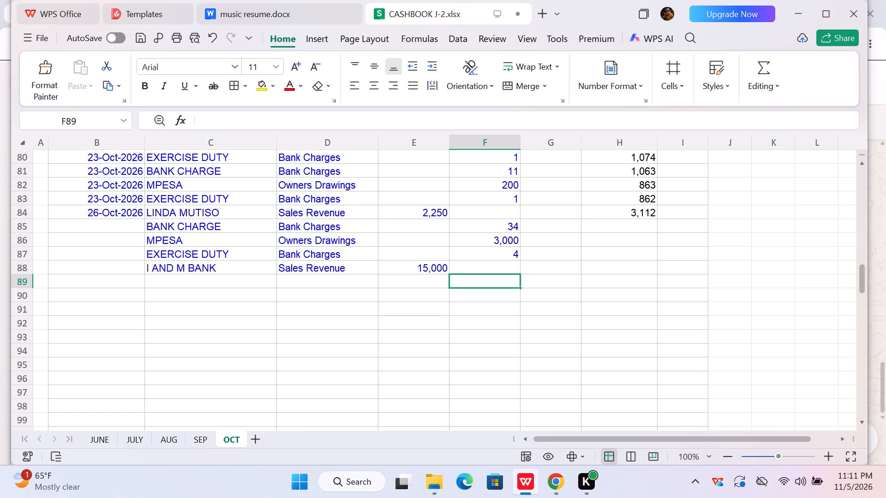
type("15")
key("Down")
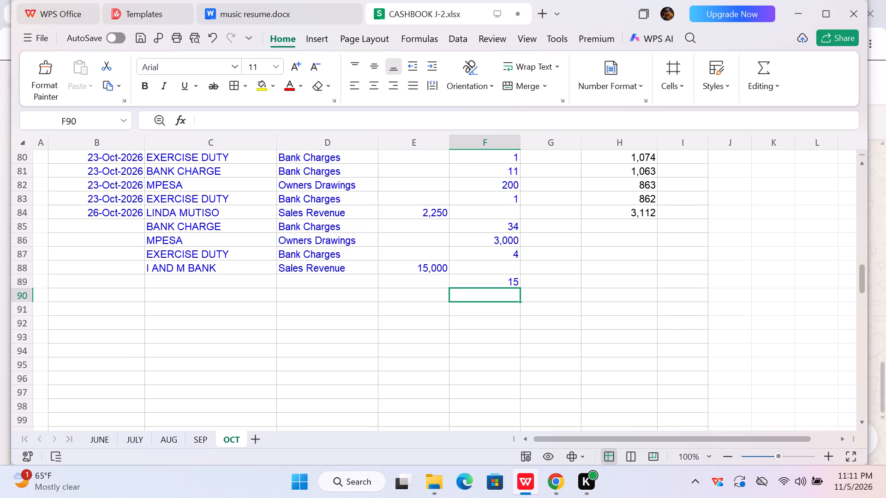
type("1010")
key("Down")
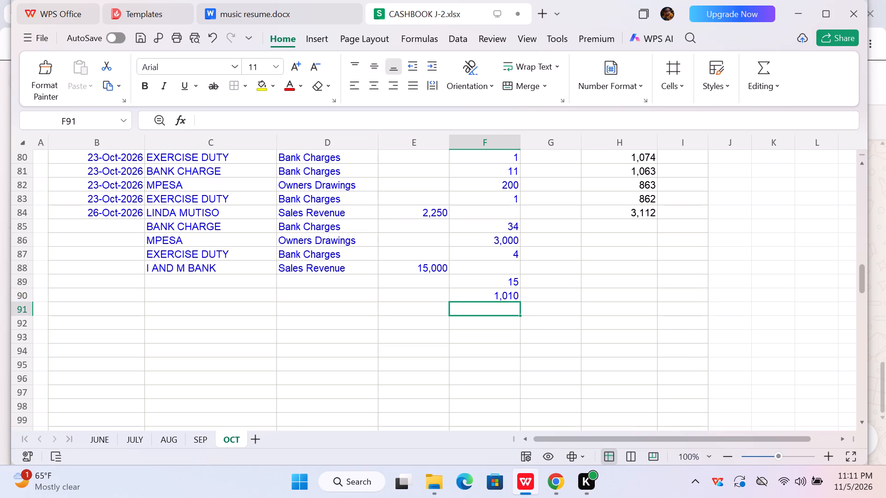
key("1")
type(".50")
key("Down")
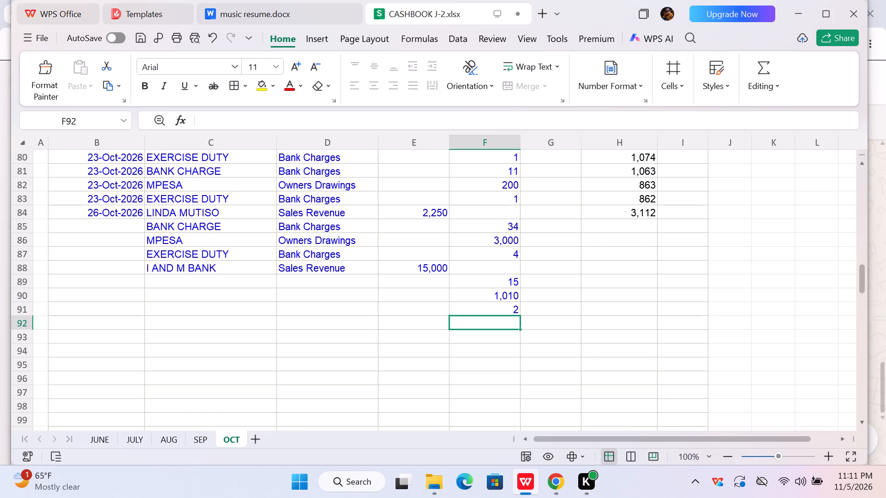
Enter the payment amounts 15, 1,350 and 1.50 in F92, F93 and F94.
type("15")
key("Down")
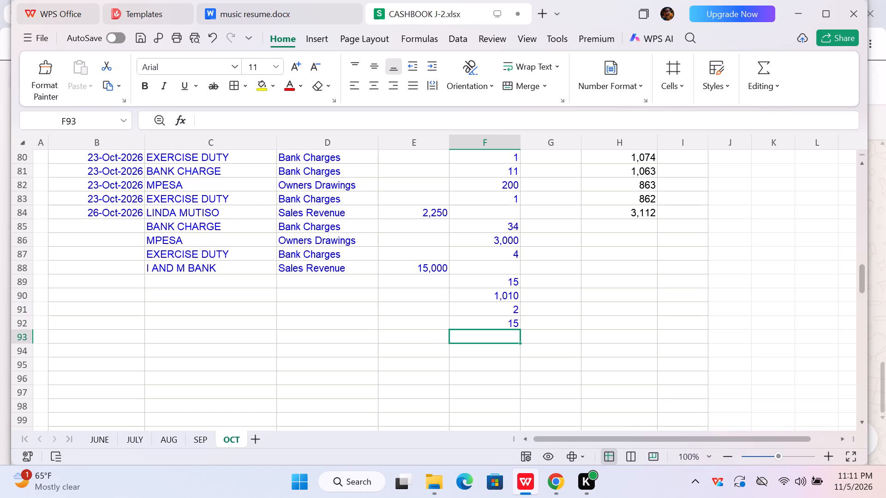
type("1350")
key("Down")
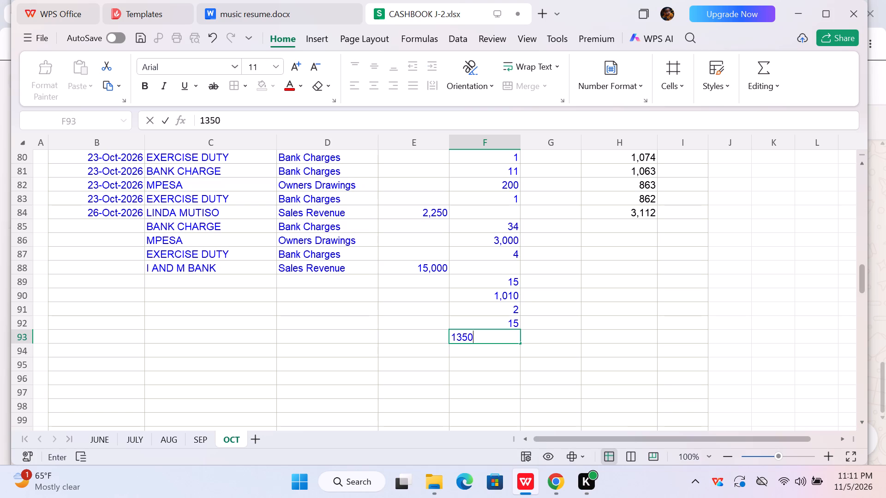
key("1")
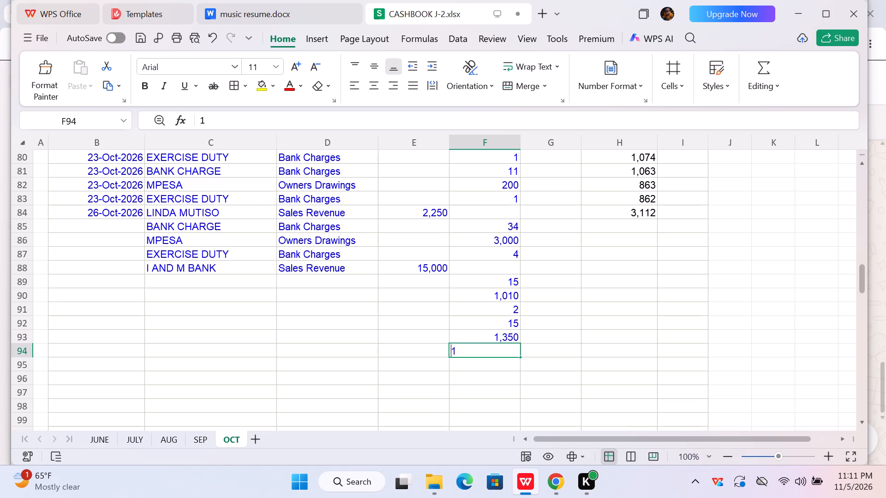
key("period")
type("50")
key("Down")
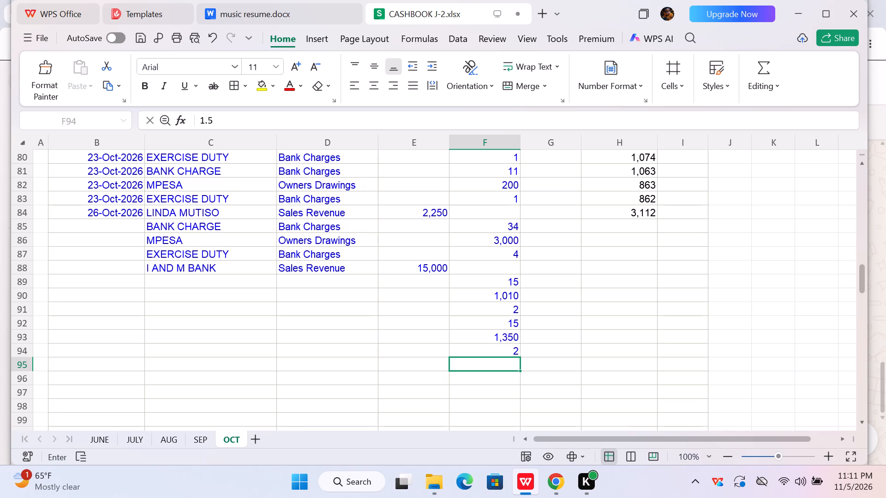
Record a receipt of 1,000 in E95.
key("Left")
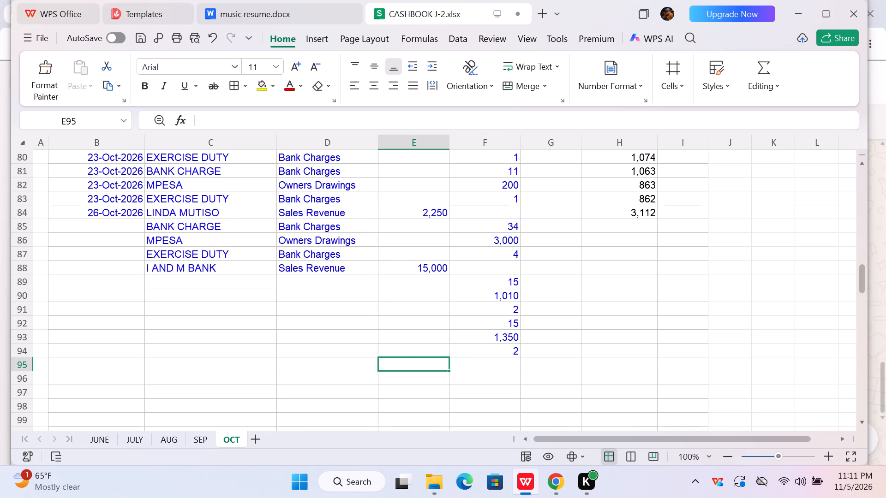
type("100")
key("0")
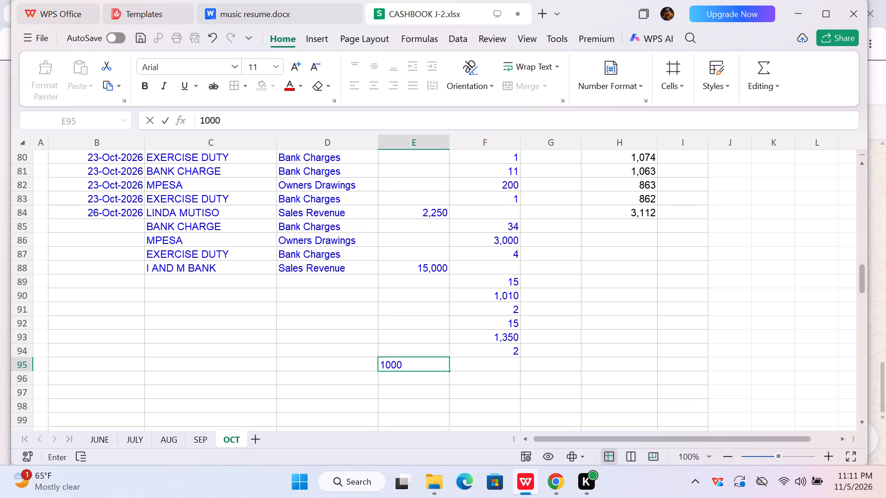
key("Left")
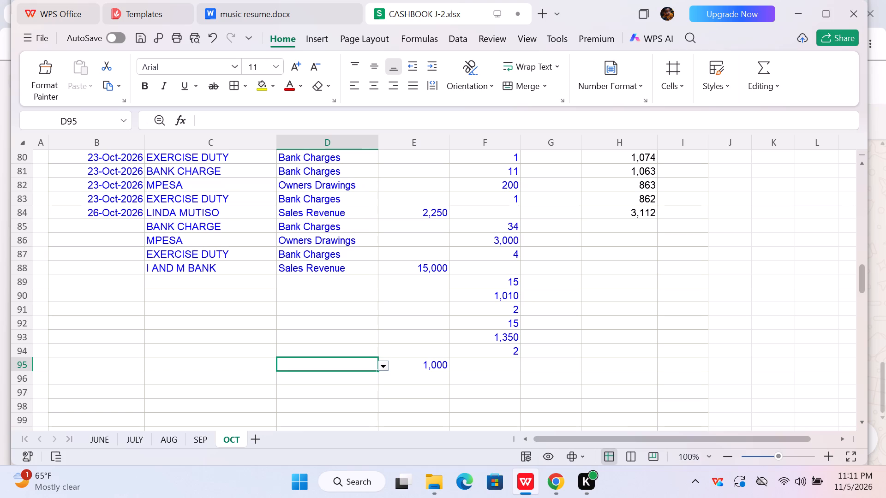
Categorise the 1,000 receipt in row 95 as Sales Revenue and enter the payer's name in C95.
key("s")
type("ales")
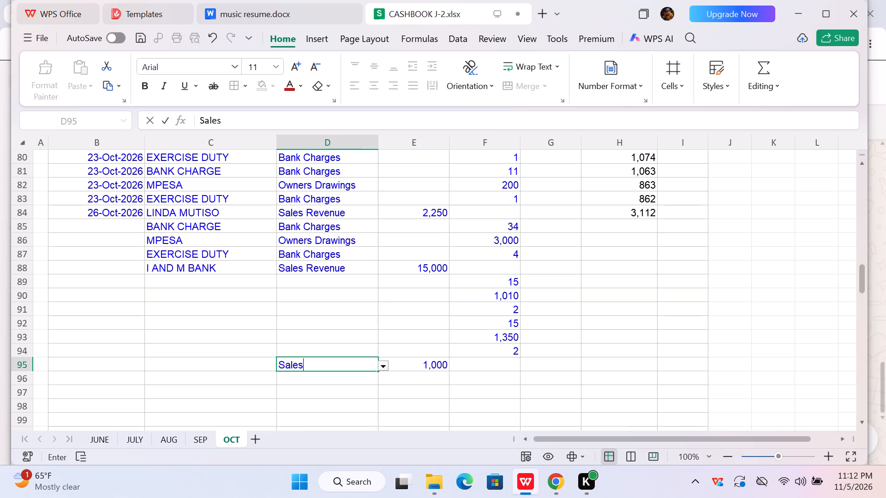
key("r")
type("eve")
type("nue")
key("Left")
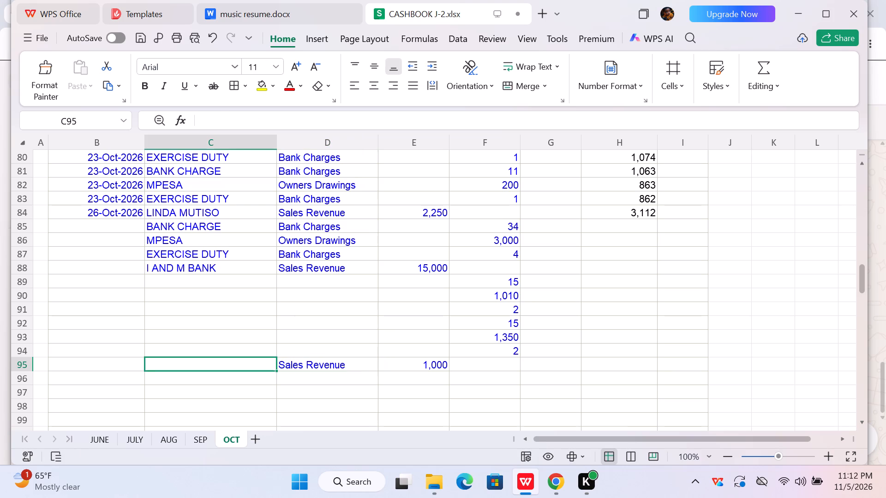
type("JO")
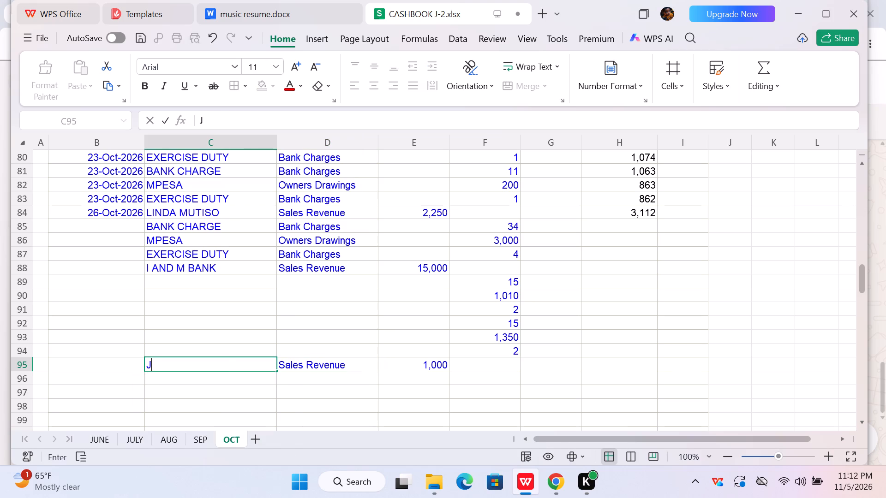
key("Up")
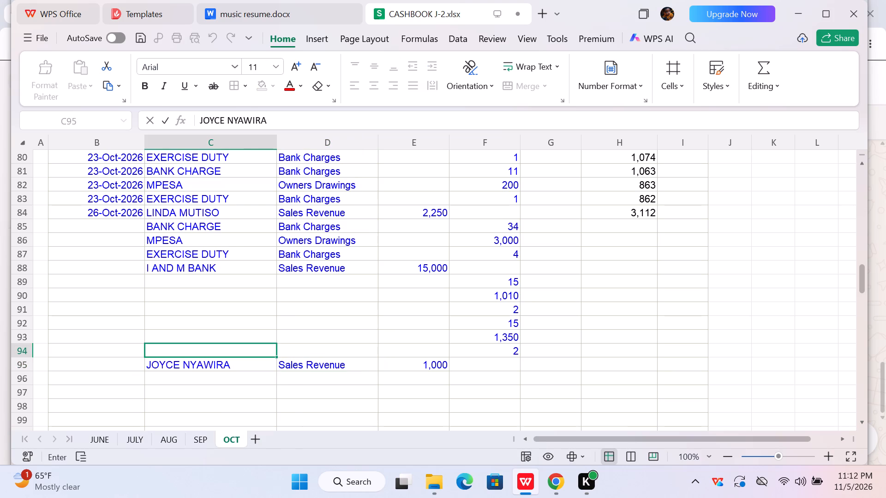
Enter the categories Bank Charges in D94, Owners Drawings in D93 and Bank Charges in D92.
key("Right")
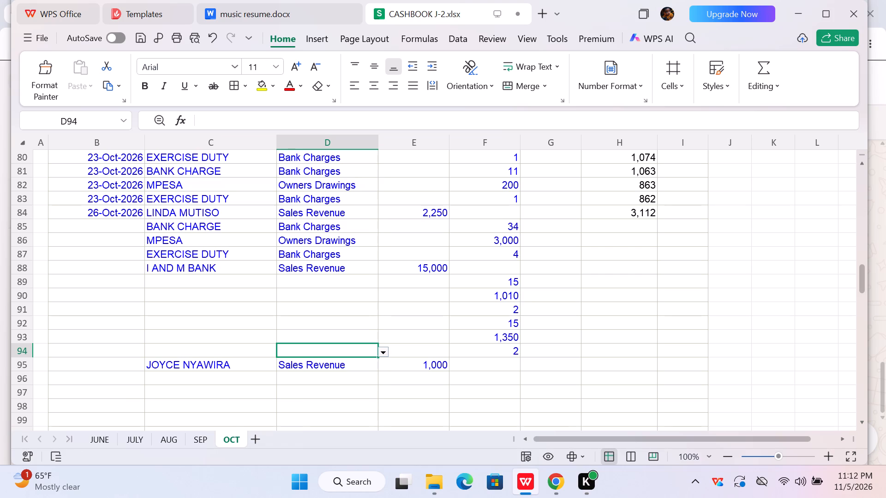
type("ank")
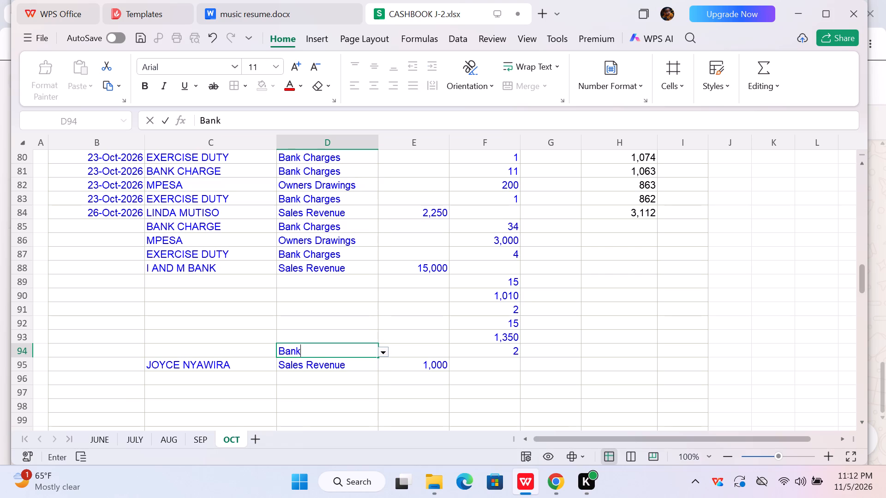
key("space")
type("harges")
key("Up")
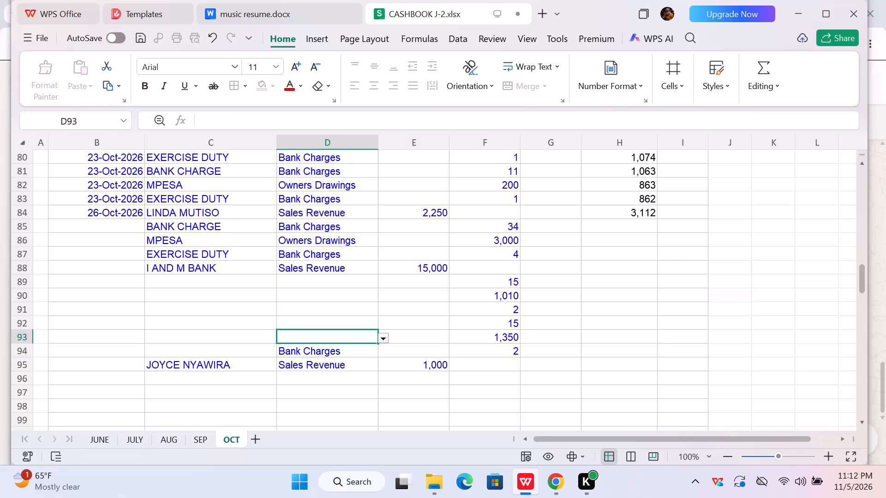
key("o")
type("wners")
key("space")
key("d")
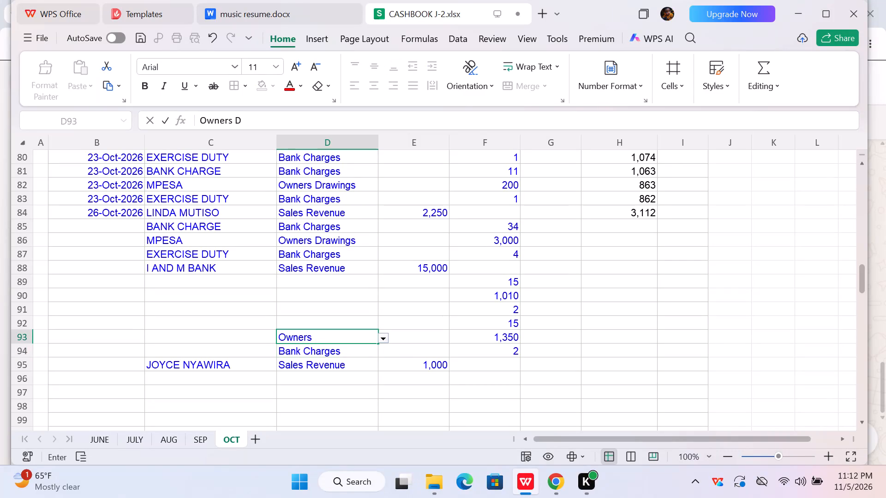
type("rawings")
key("Up")
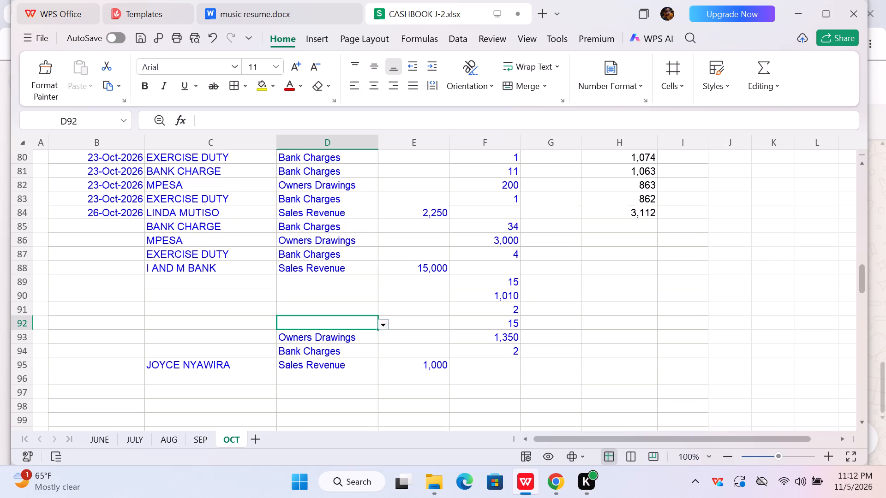
key("b")
type("ank")
key("space")
key("c")
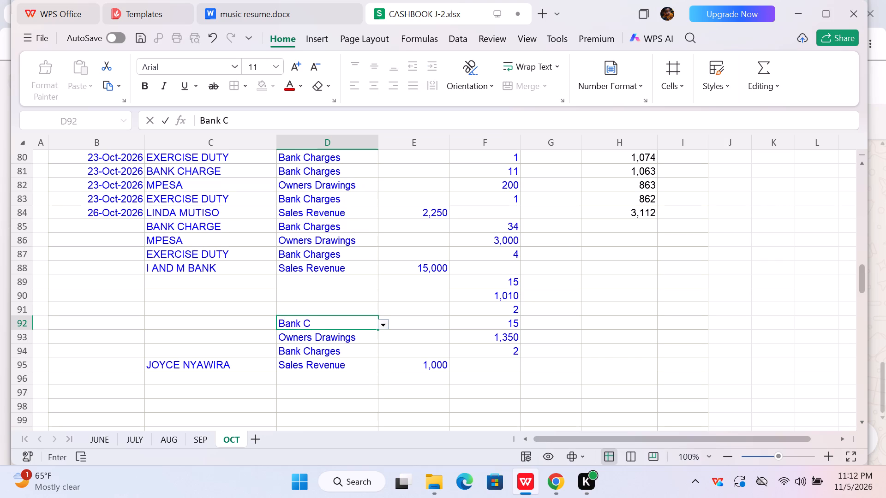
type("harges")
key("Up")
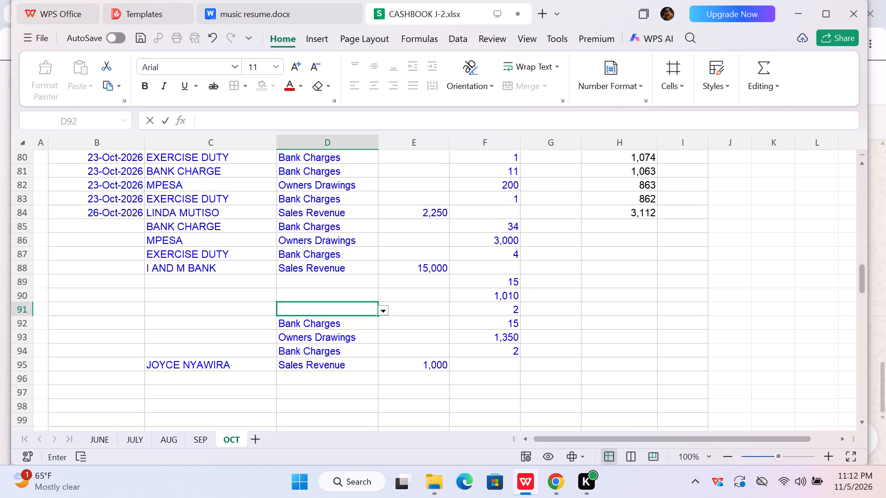
Enter the categories Bank Charges in D91, Owners Drawings in D90 and Bank Charges in D89.
key("b")
key("a")
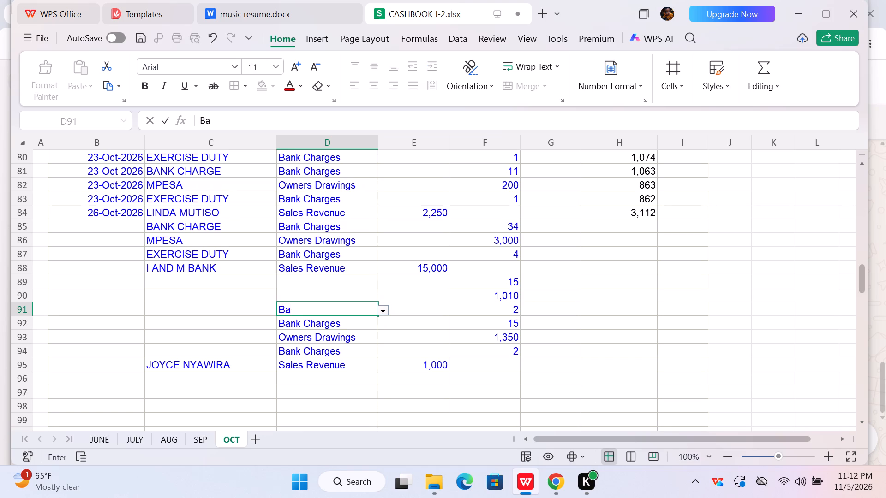
type("nk")
key("space")
type("har")
type("ges")
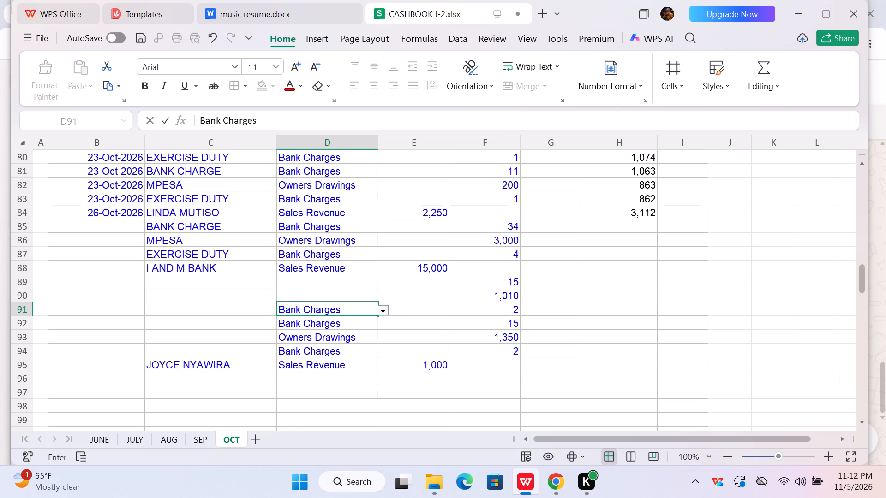
key("Up")
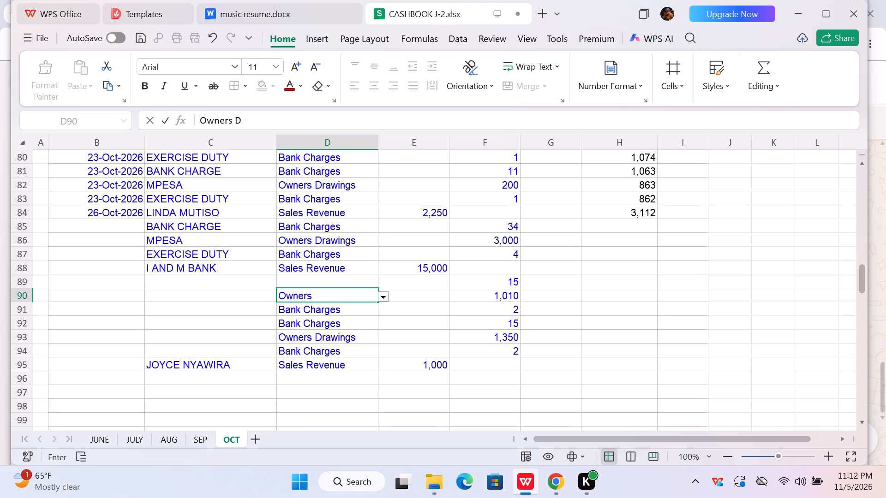
key("BackSpace")
key("t")
key("BackSpace")
type("rawin")
type("gs")
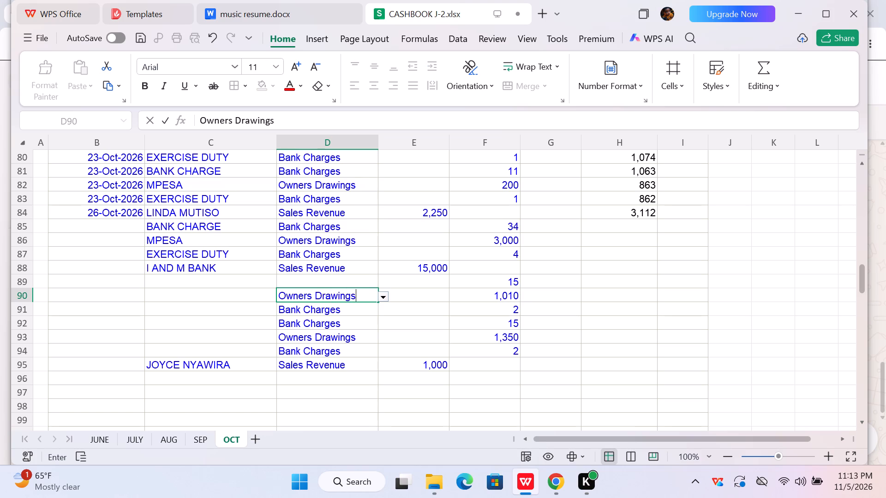
key("Up")
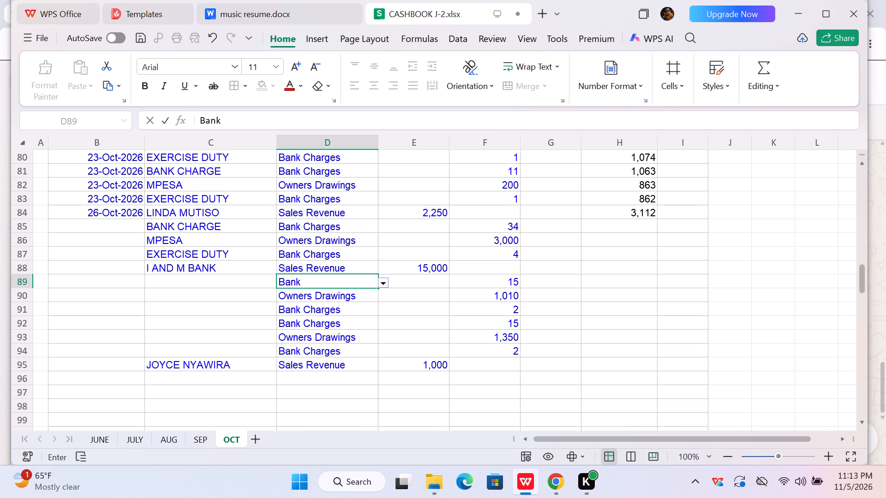
key("c")
type("harges")
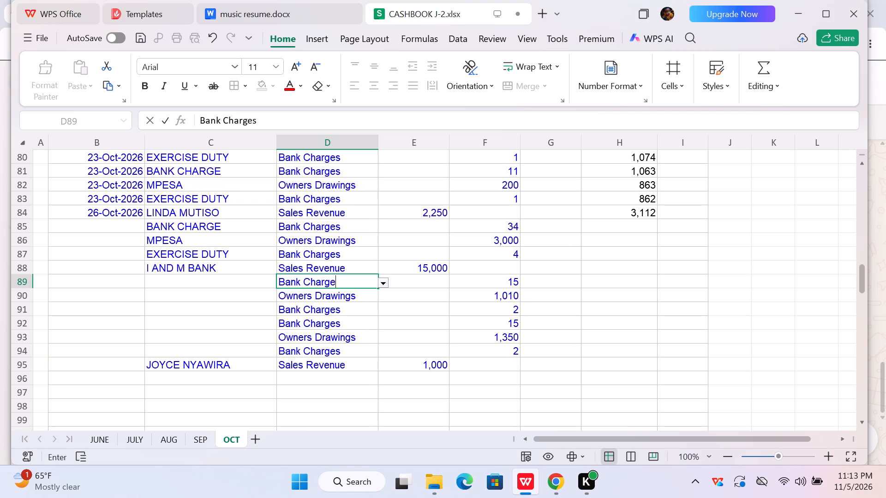
key("Left")
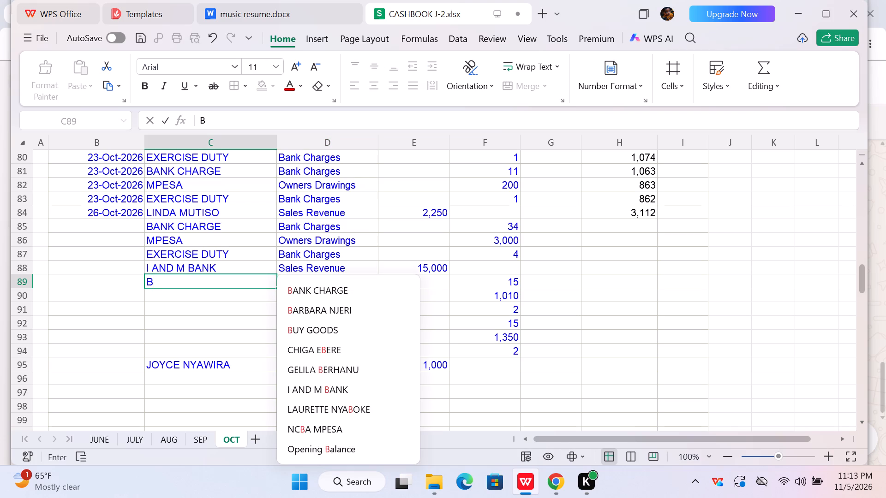
Enter the descriptions BANK CHARGE in C89 and MPESA in C90.
left_click(367, 291)
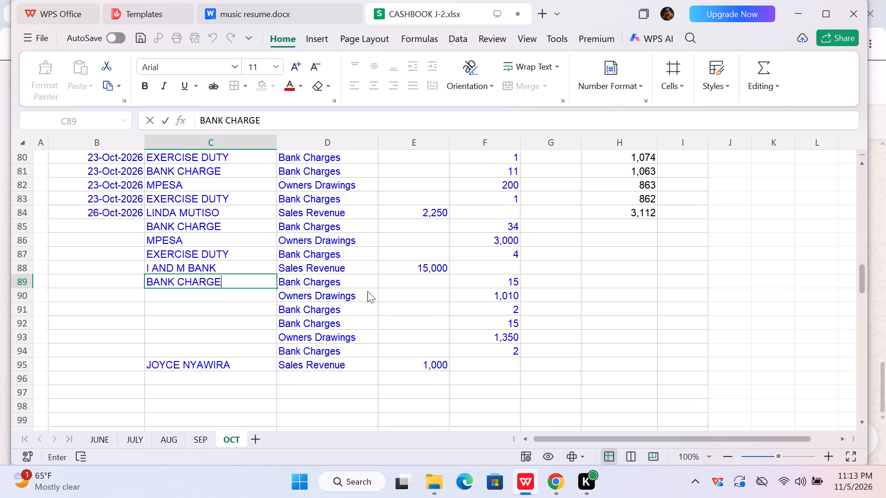
key("Down")
key("m")
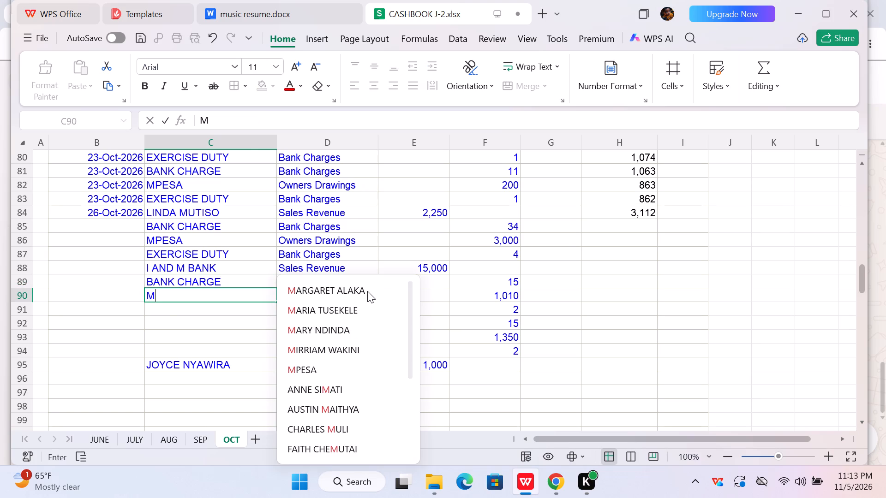
key("p")
left_click(245, 317)
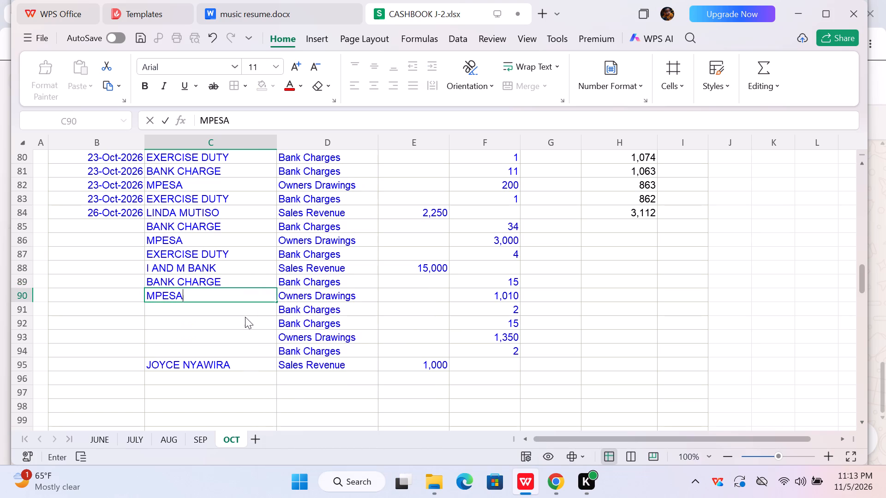
Enter the descriptions EXERCISE DUTY in C91 and BANK CHARGE in C92.
key("Down")
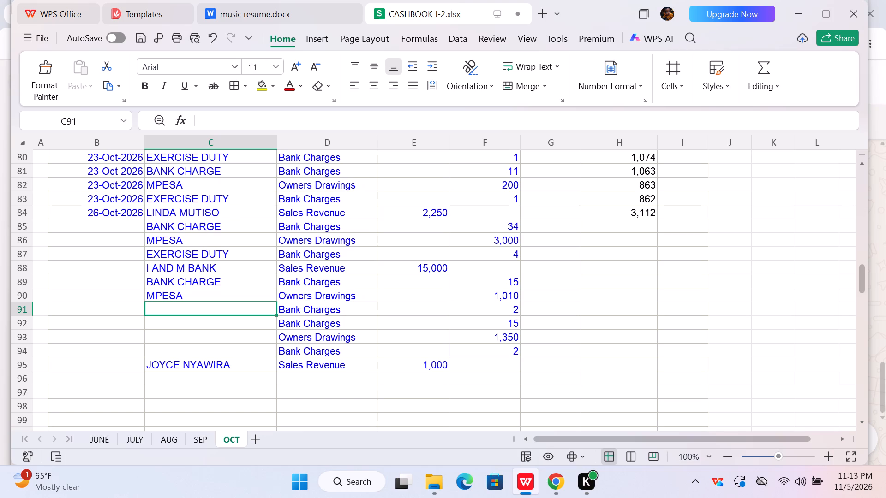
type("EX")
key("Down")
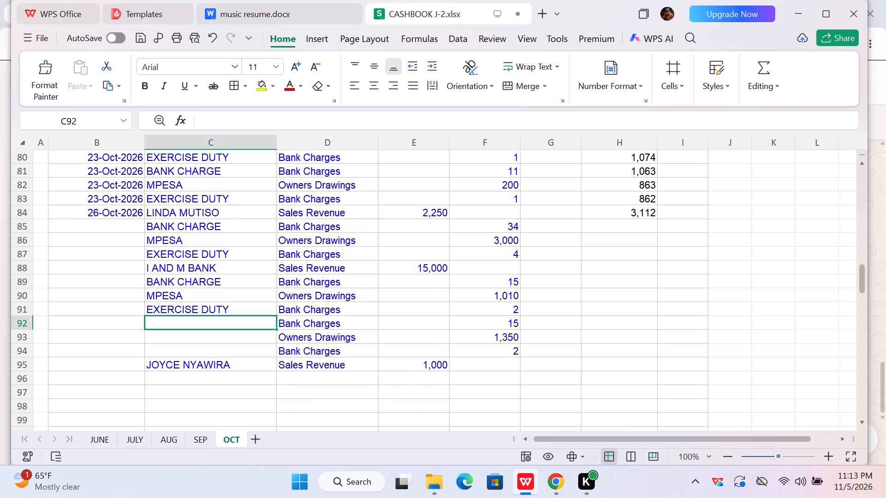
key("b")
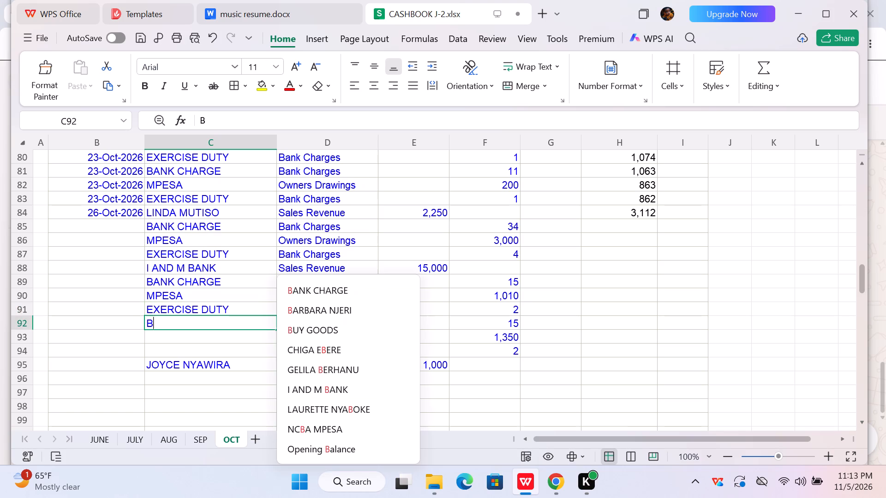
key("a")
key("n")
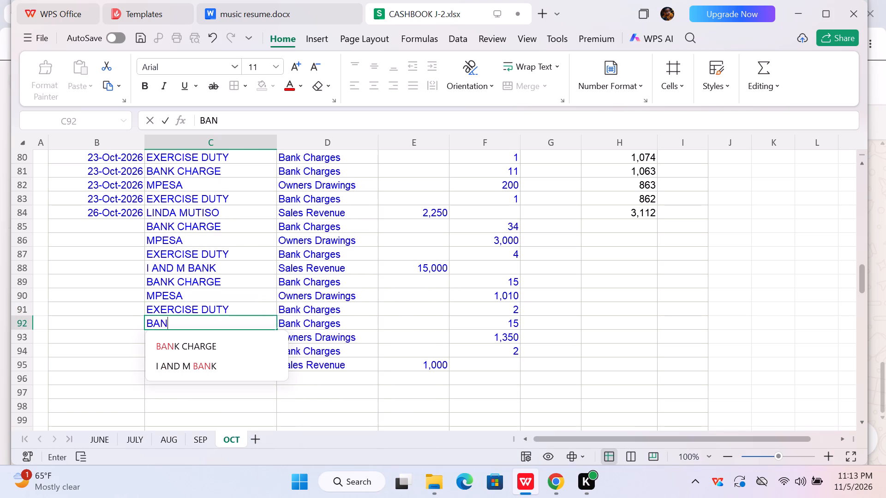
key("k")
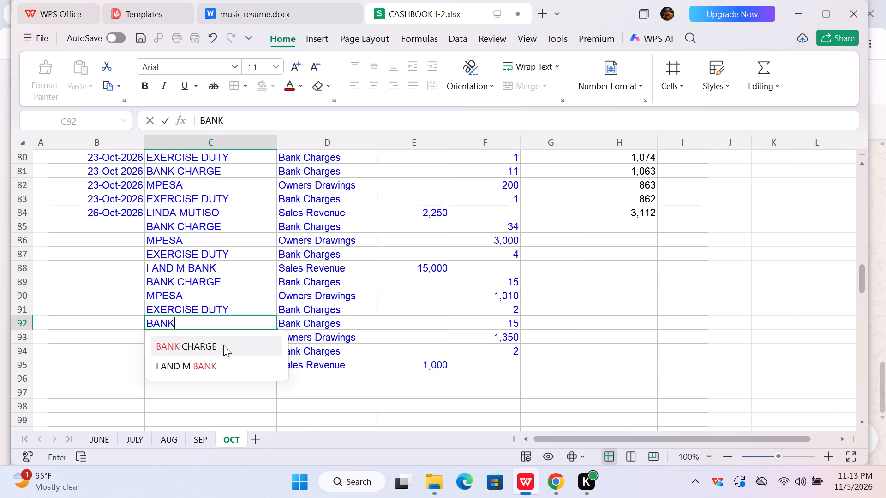
left_click(223, 345)
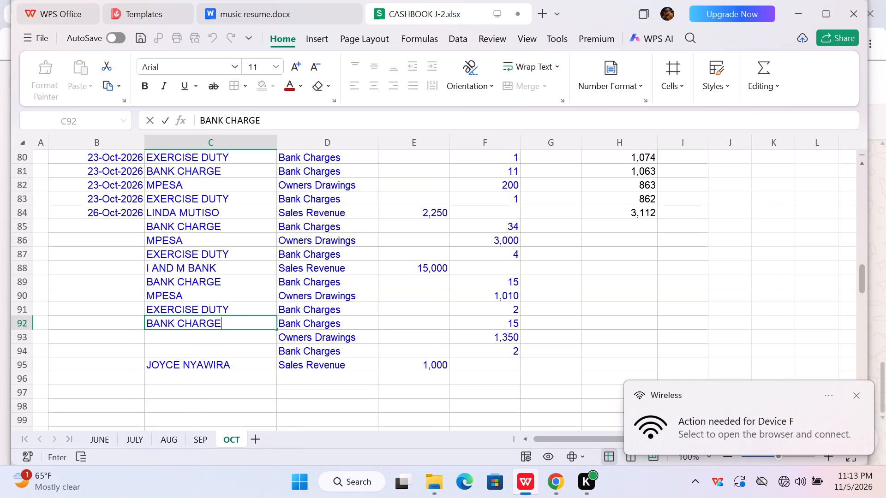
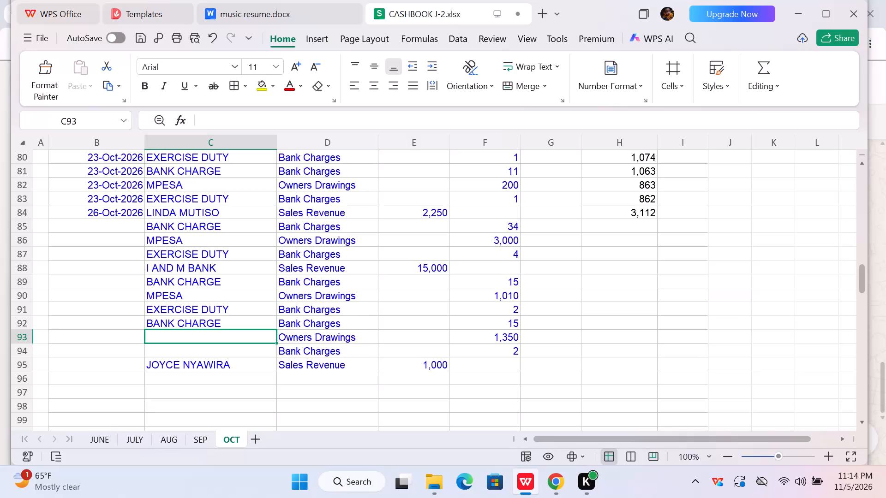
Enter the descriptions MPESA in C93 and EXERCISE DUTY in C94.
key("m")
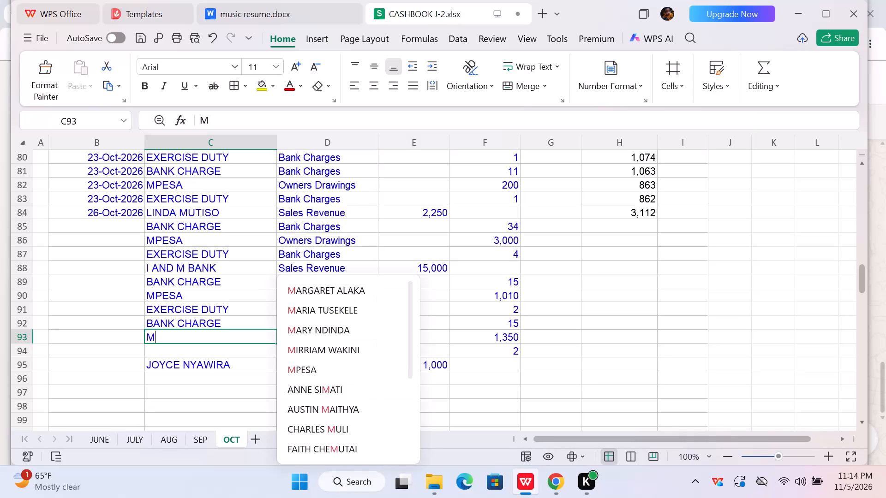
key("p")
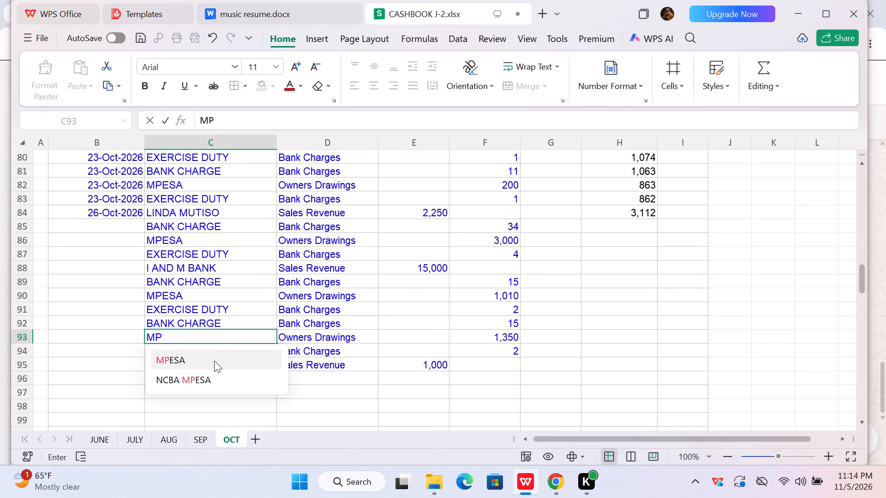
left_click(214, 361)
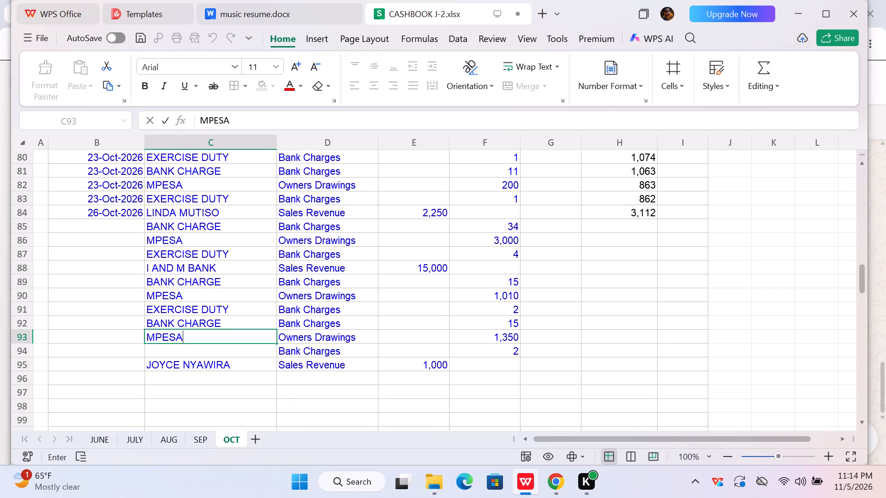
key("Down")
type("EX")
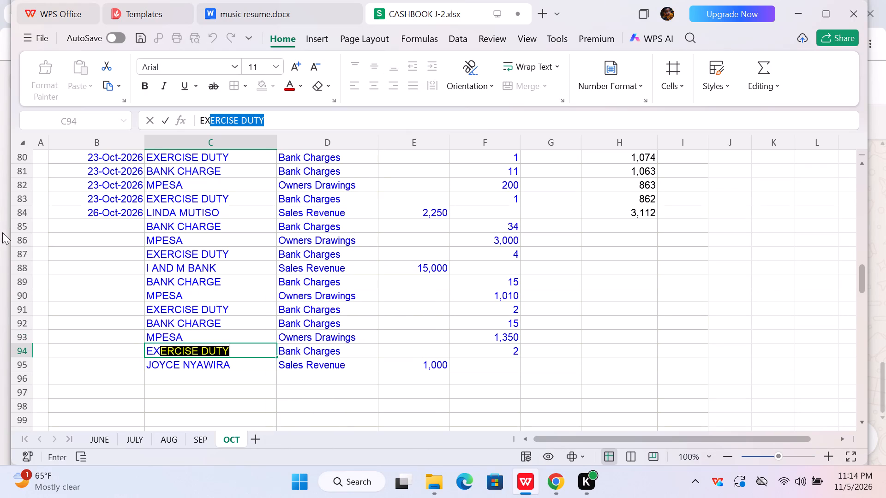
Copy the 26-Oct-2026 date from B84 into each of the cells B85 to B88.
left_click(116, 213)
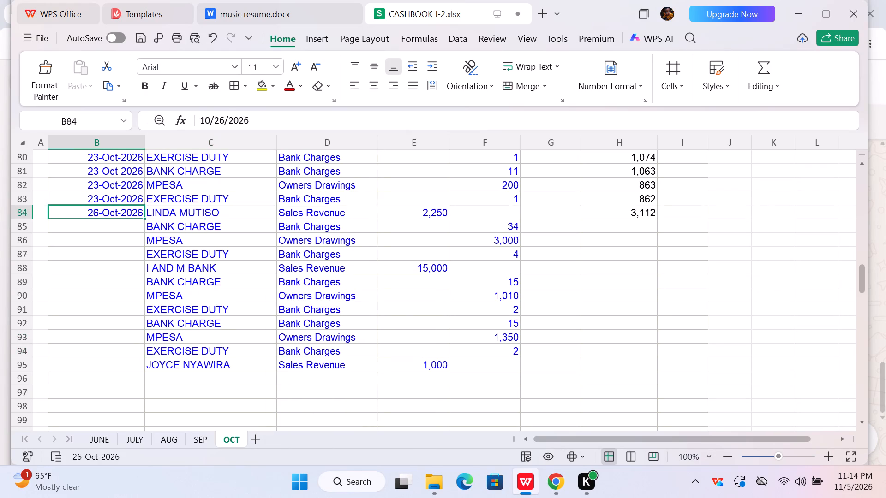
key("ctrl+c")
left_click(92, 223)
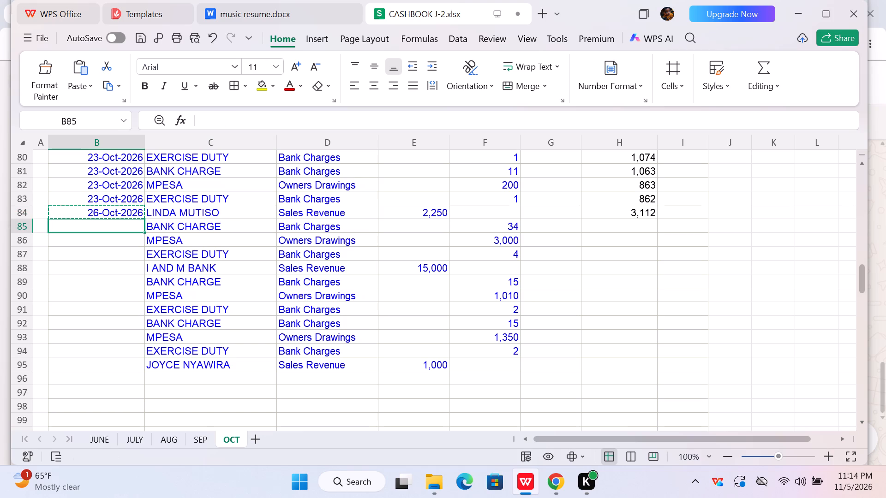
key("ctrl+v")
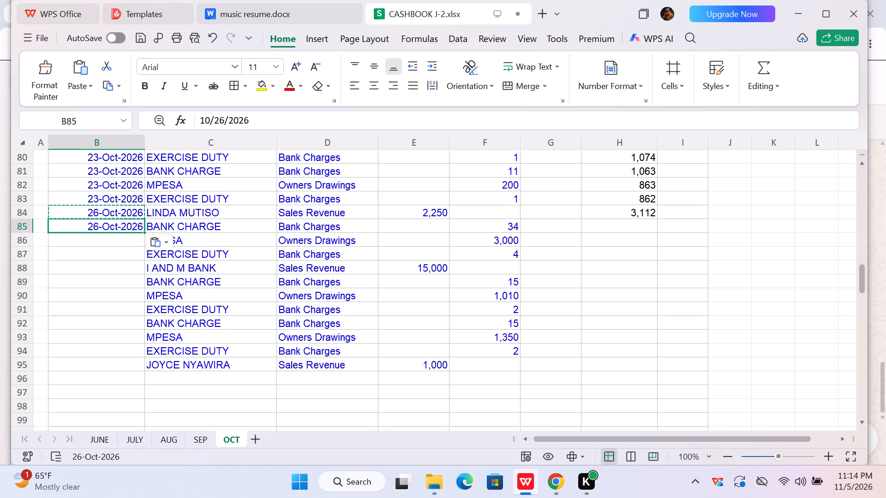
left_click(97, 242)
key("ctrl+v")
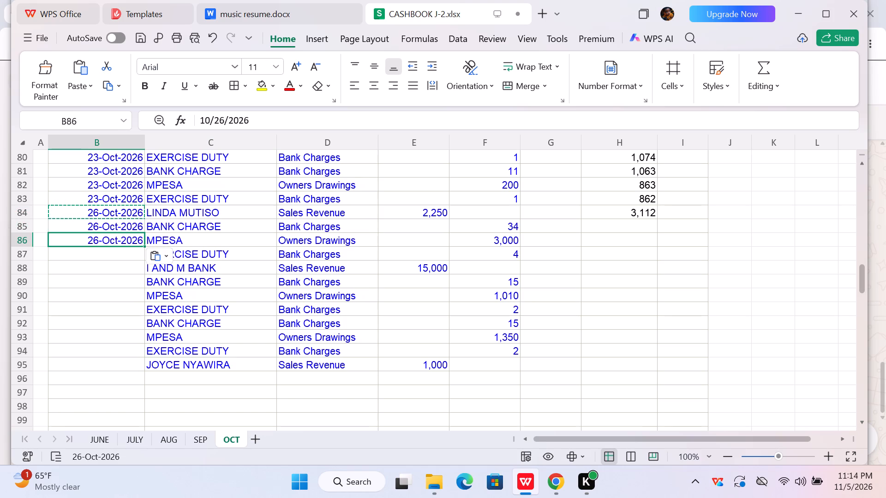
left_click(111, 256)
key("ctrl+v")
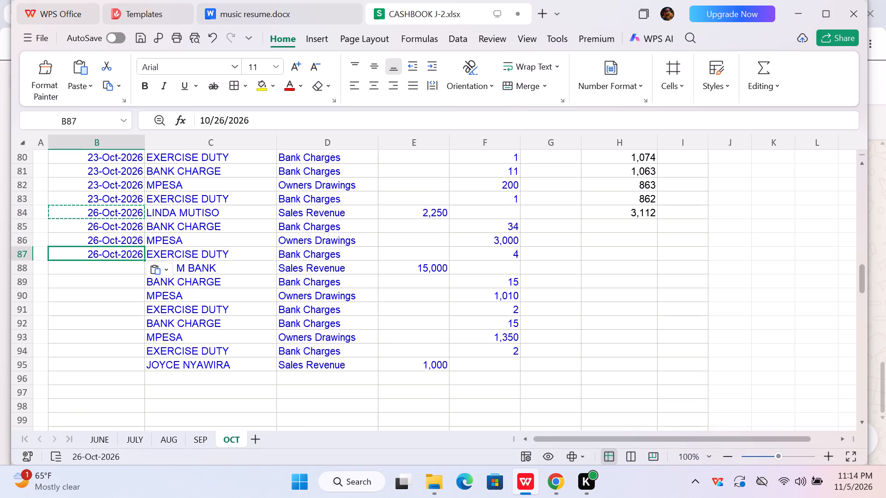
left_click(124, 265)
key("ctrl+v")
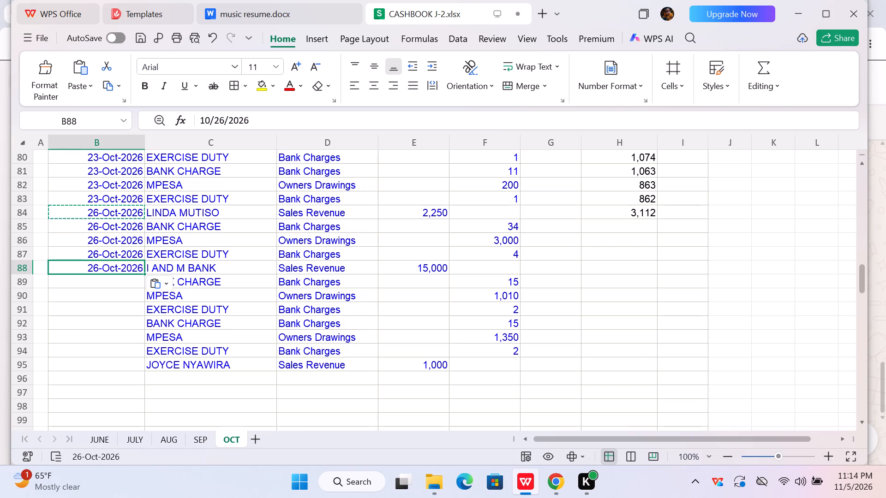
Paste the copied 26-Oct-2026 date into each of the cells B89 to B94.
left_click(130, 285)
key("ctrl+v")
left_click(131, 295)
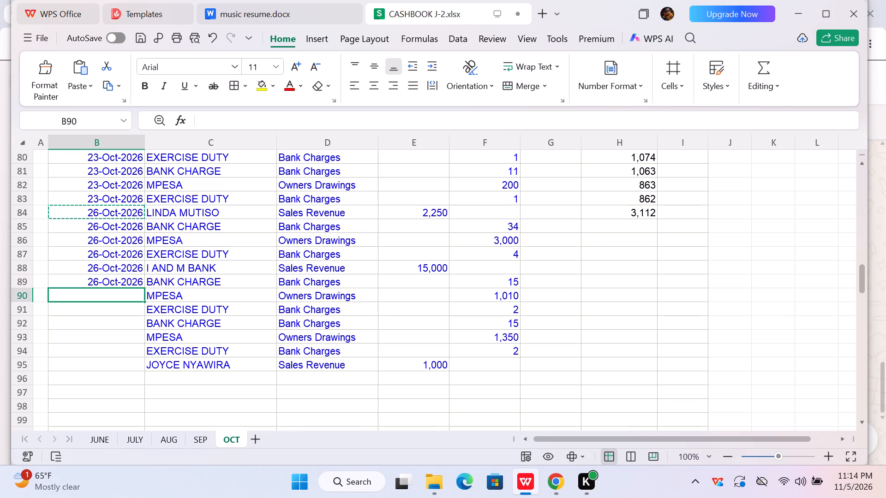
key("ctrl+v")
left_click(133, 308)
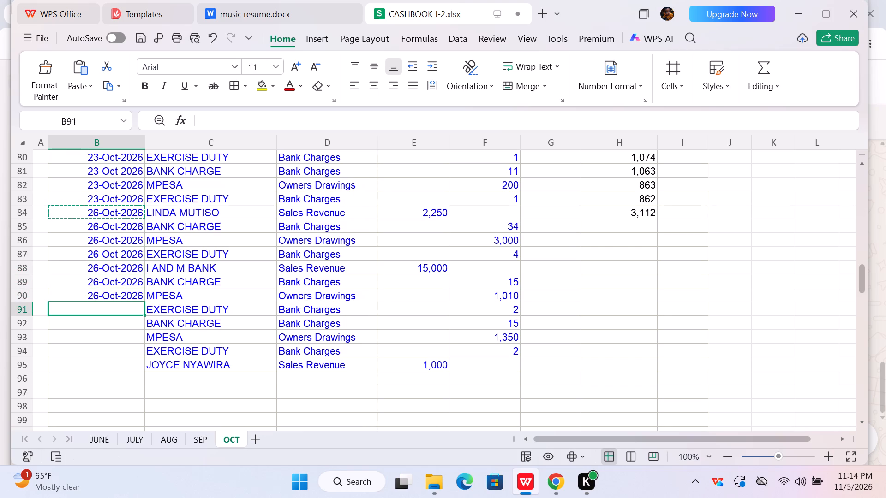
key("ctrl+v")
left_click(130, 325)
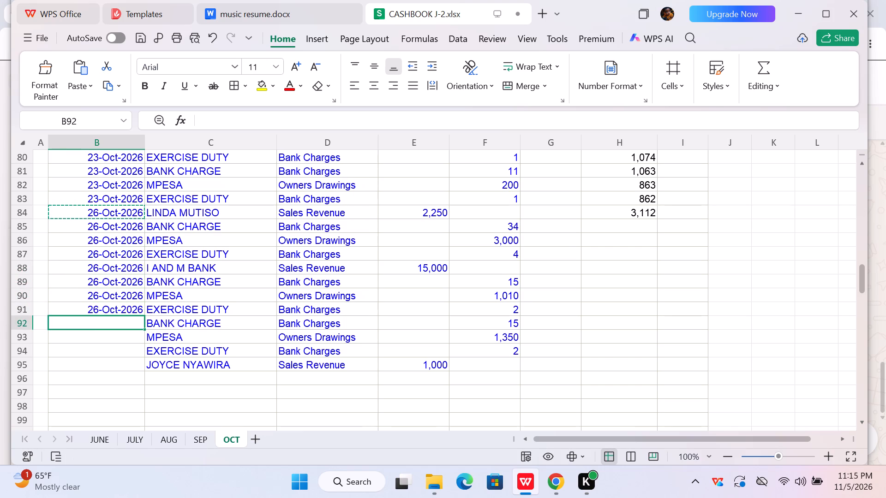
key("ctrl+v")
left_click(126, 333)
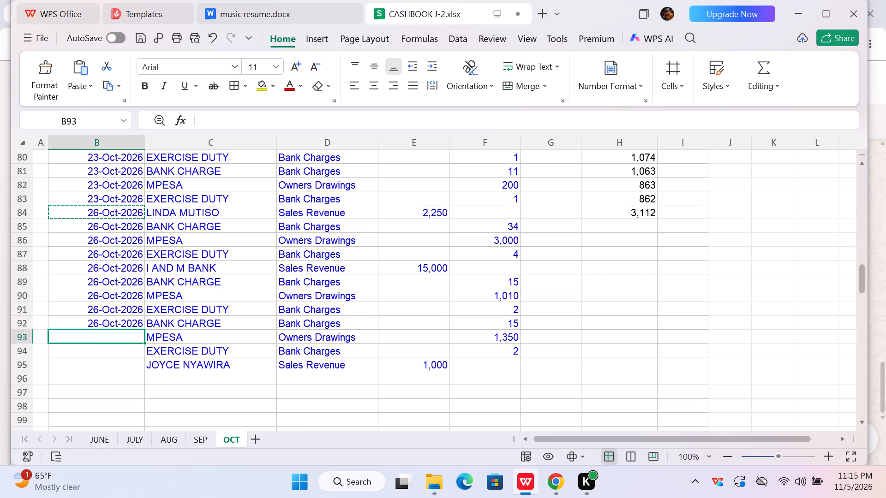
key("ctrl+v")
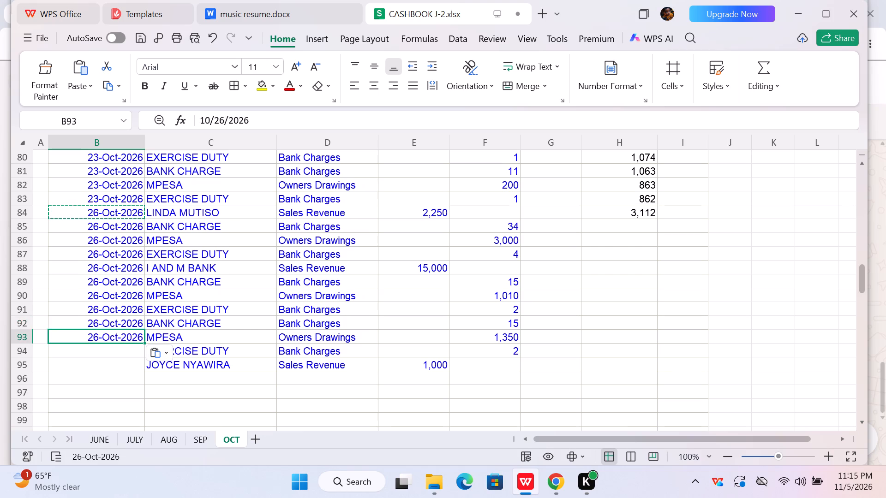
left_click(129, 352)
key("ctrl+v")
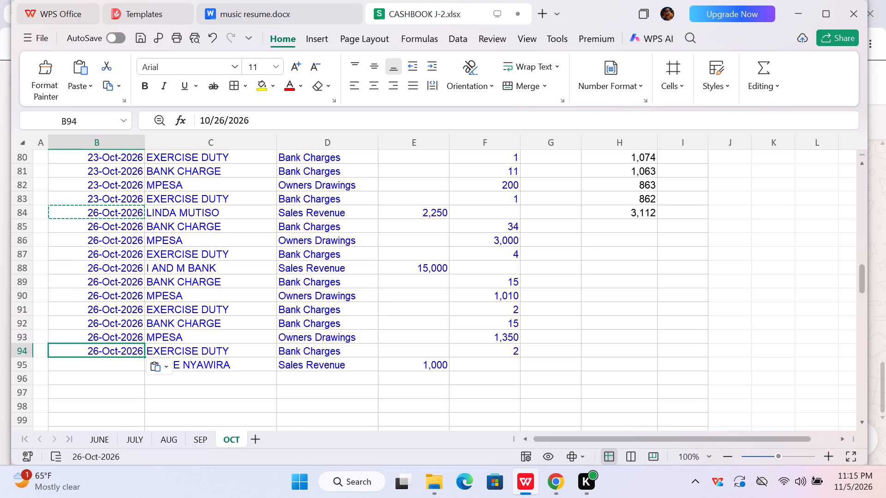
Fill the date series from B94 down one row so that B95 holds 27-Oct-2026.
left_click_drag(144, 357, 145, 370)
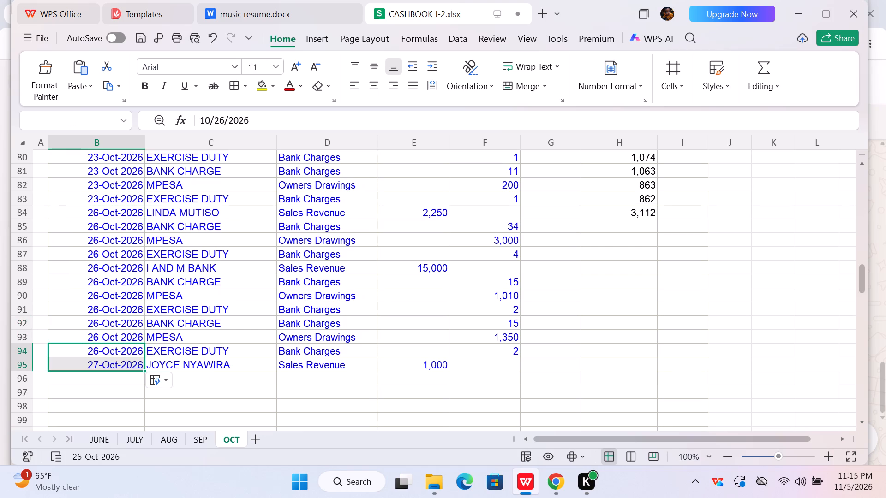
Fill the running balance formula from H84 down through H95.
left_click(863, 421)
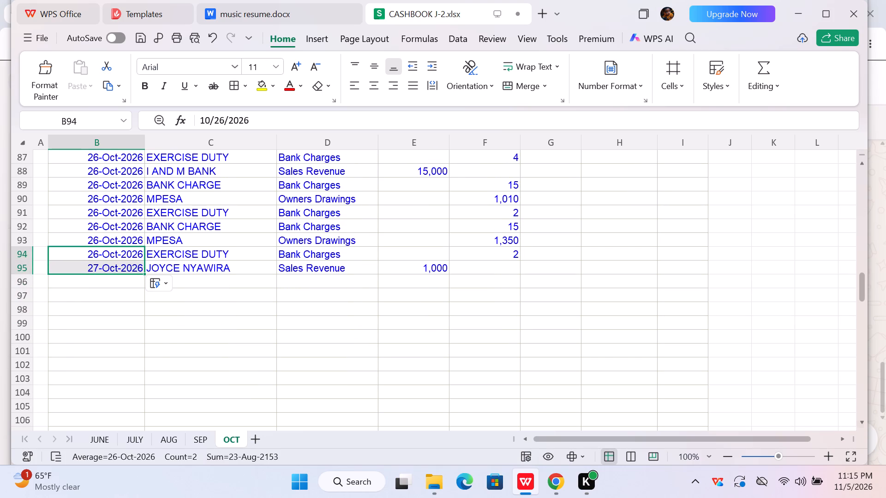
left_click(864, 165)
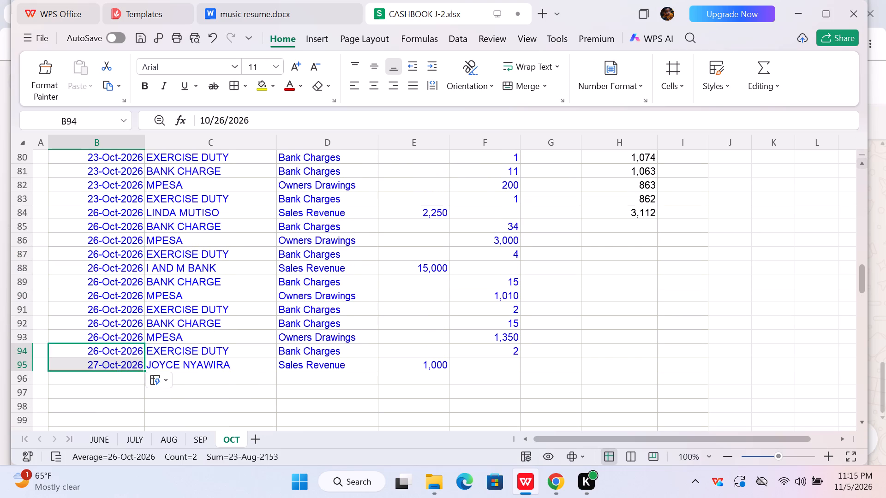
left_click(652, 212)
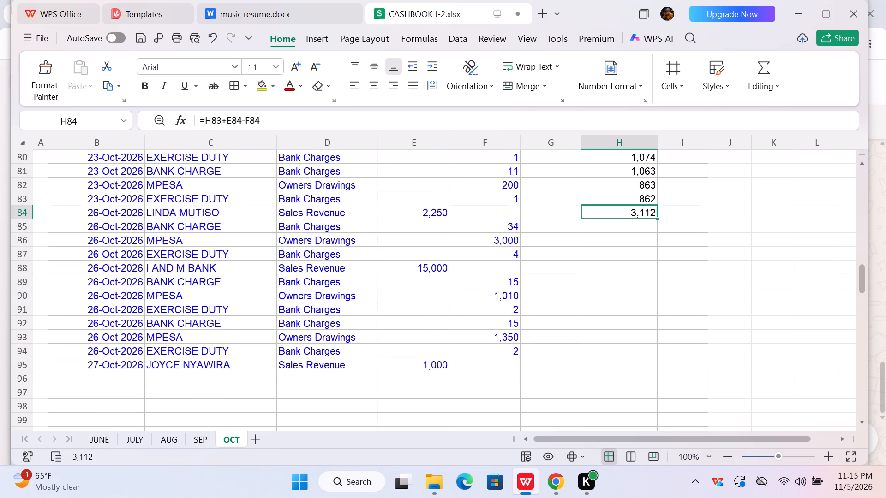
left_click_drag(659, 220, 657, 366)
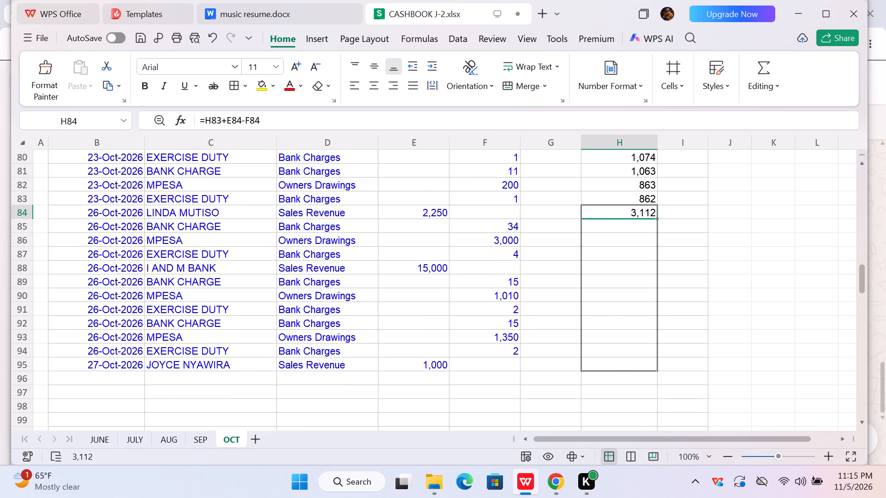
left_click_drag(657, 366, 657, 368)
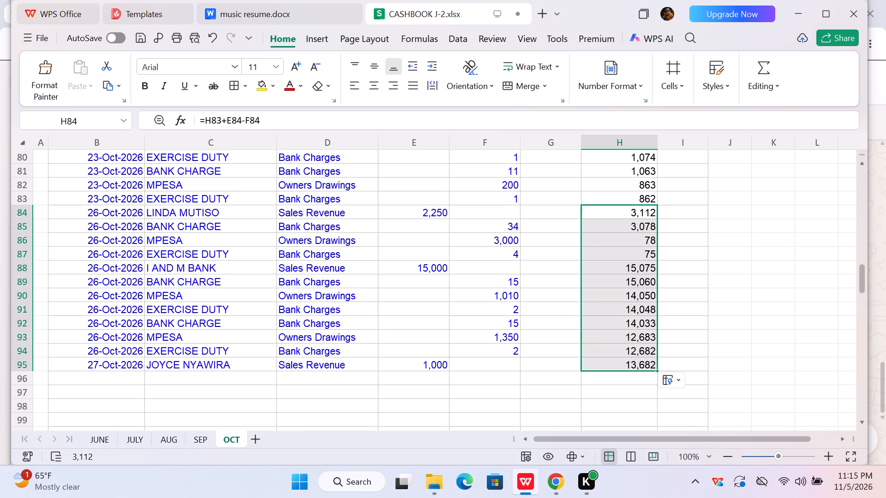
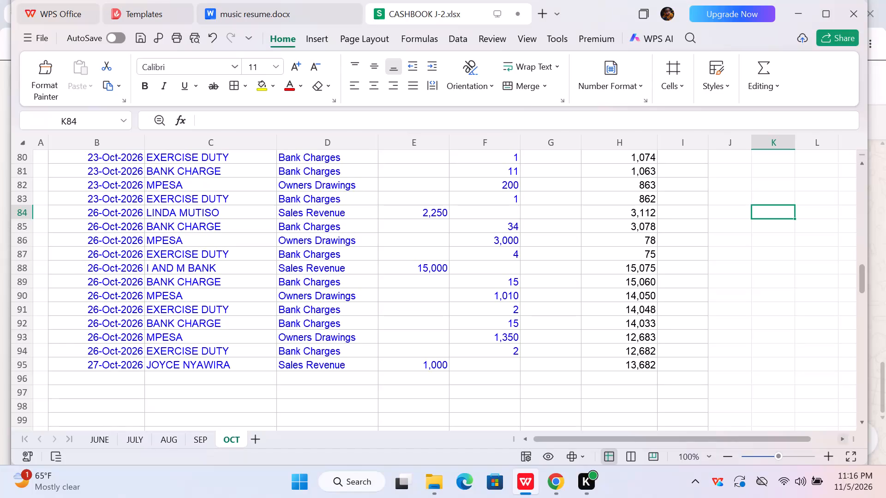
Select the empty running balance cell H96, directly below the 27-Oct-2026 entry.
left_click(862, 424)
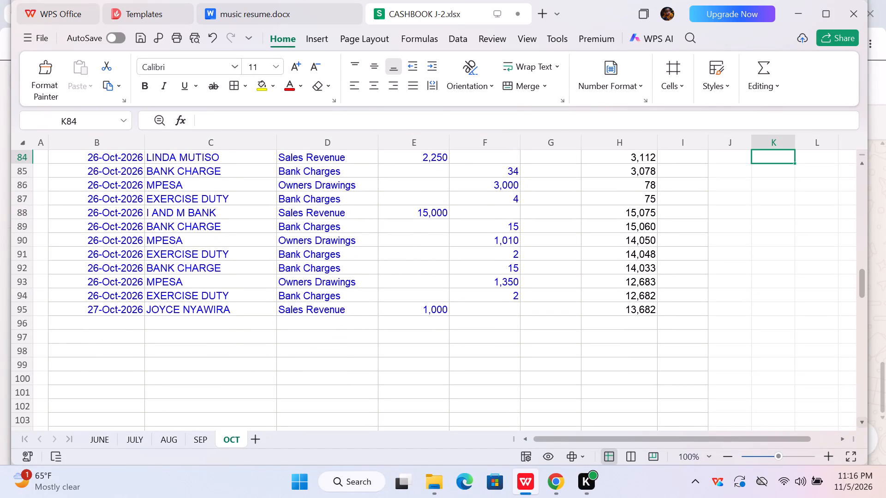
left_click(640, 323)
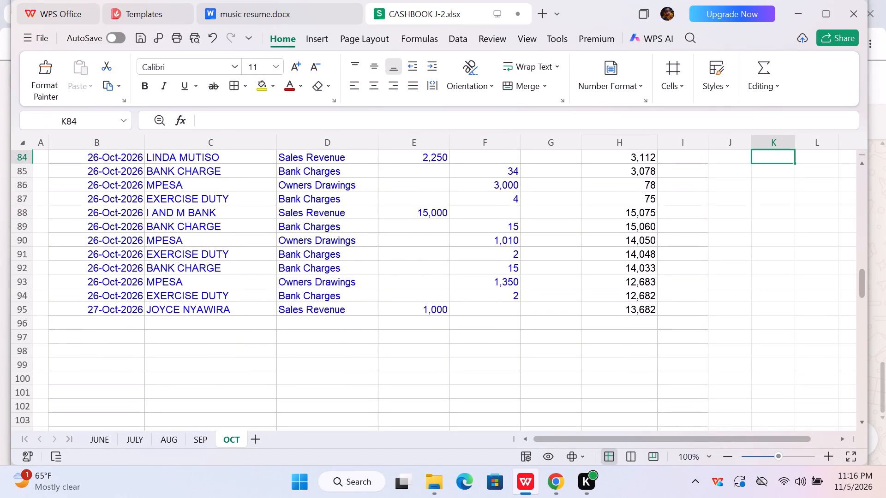
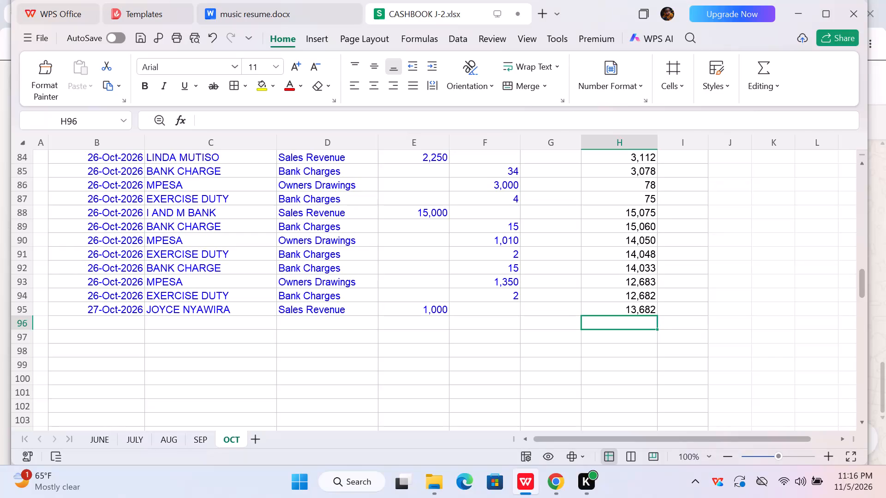
Enter the outgoing amounts 13, 1000, 1.20, 11, 500 and 0.90 in cells F96 to F101.
left_click(257, 326)
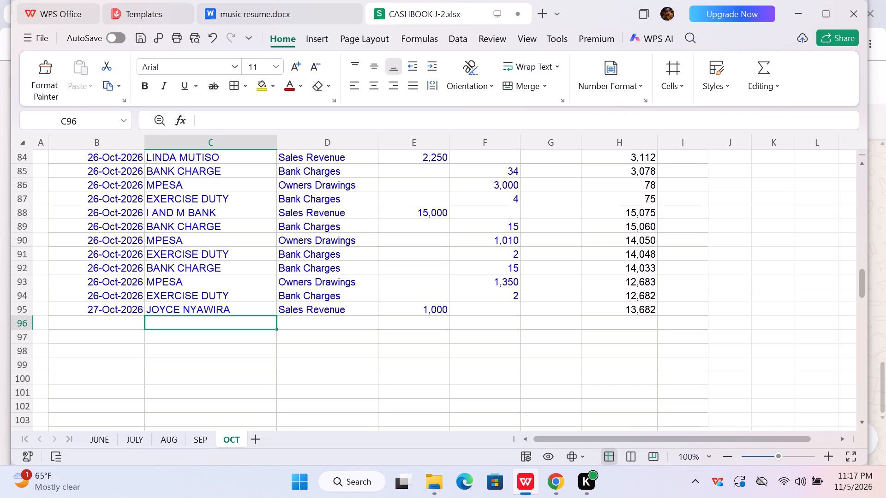
left_click(125, 320)
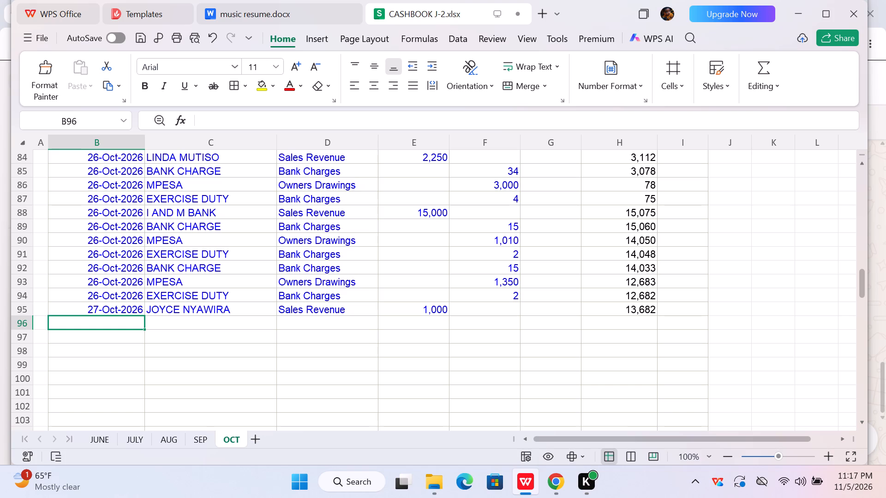
left_click(507, 320)
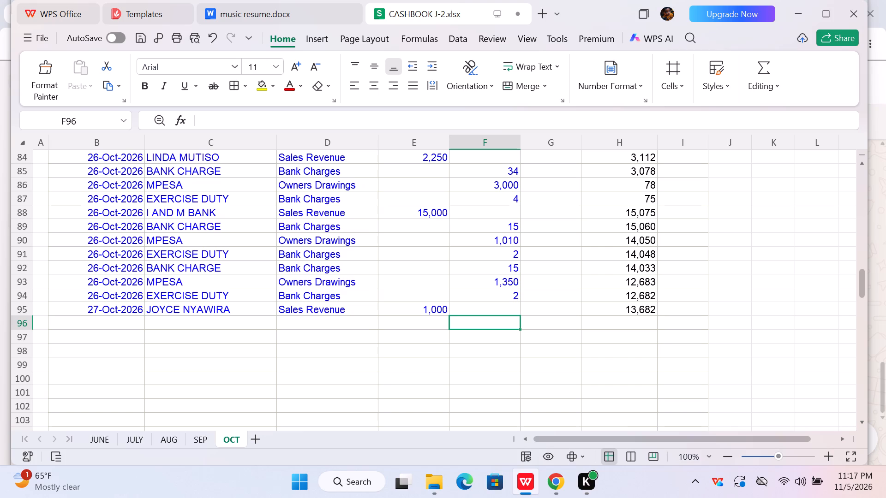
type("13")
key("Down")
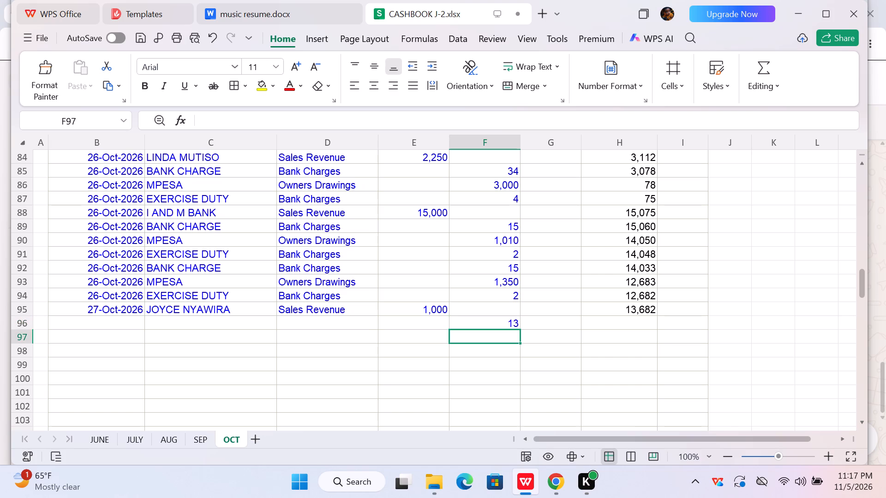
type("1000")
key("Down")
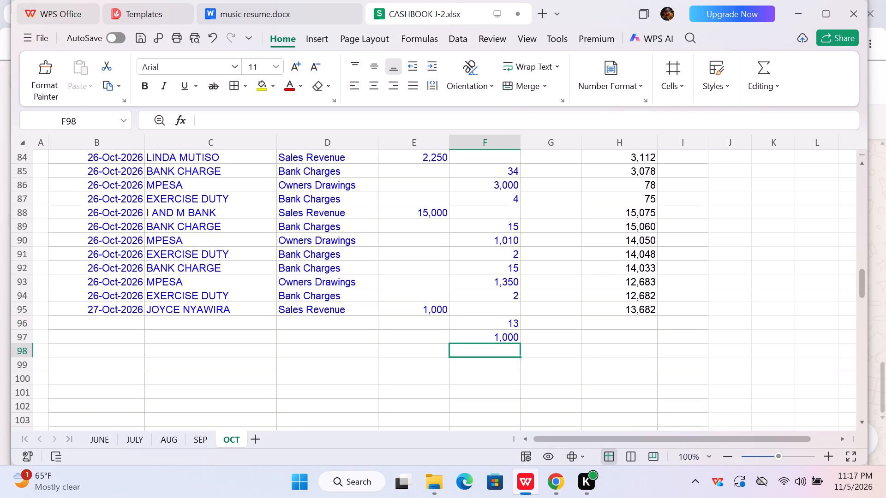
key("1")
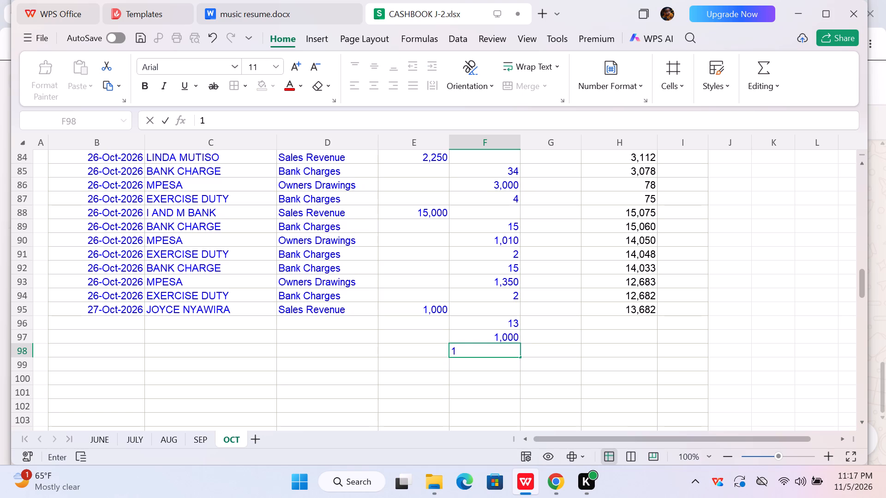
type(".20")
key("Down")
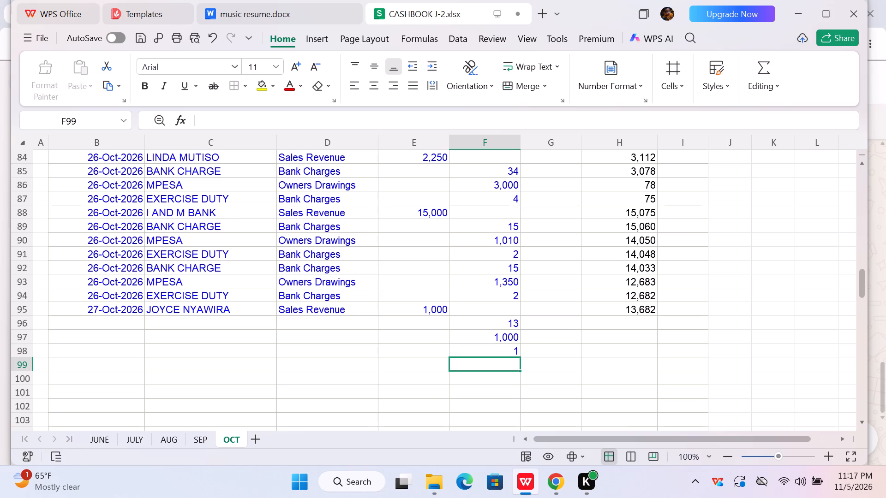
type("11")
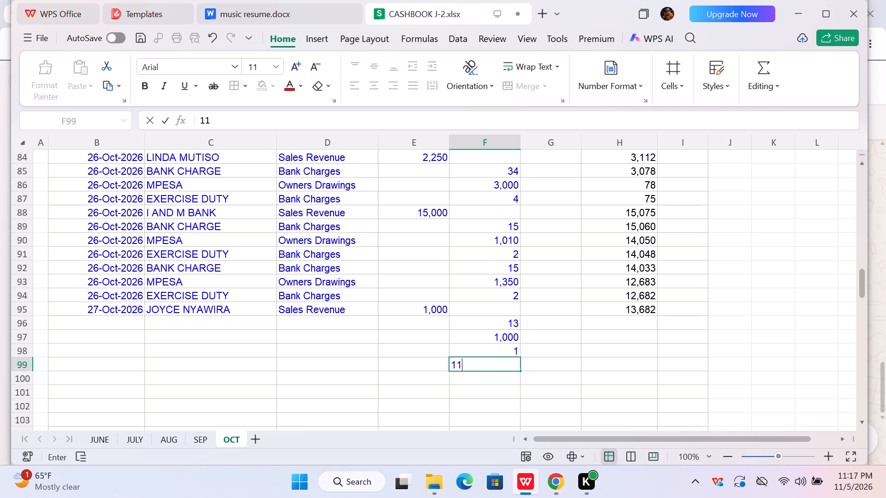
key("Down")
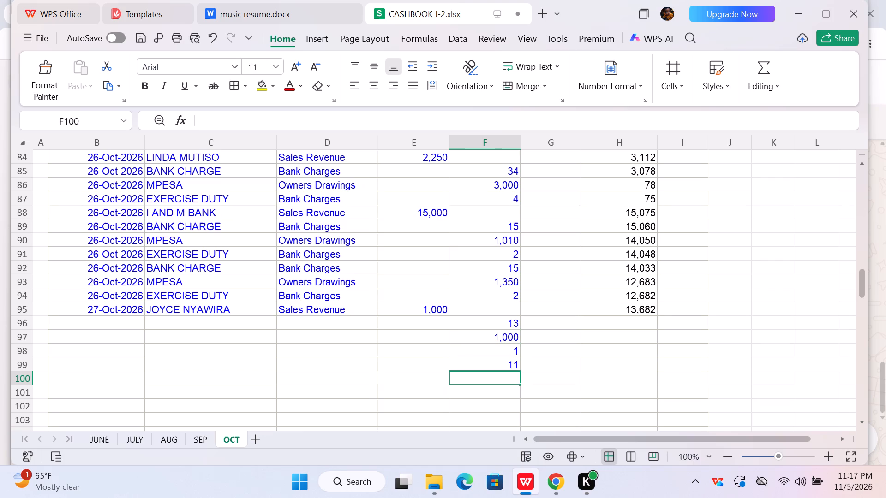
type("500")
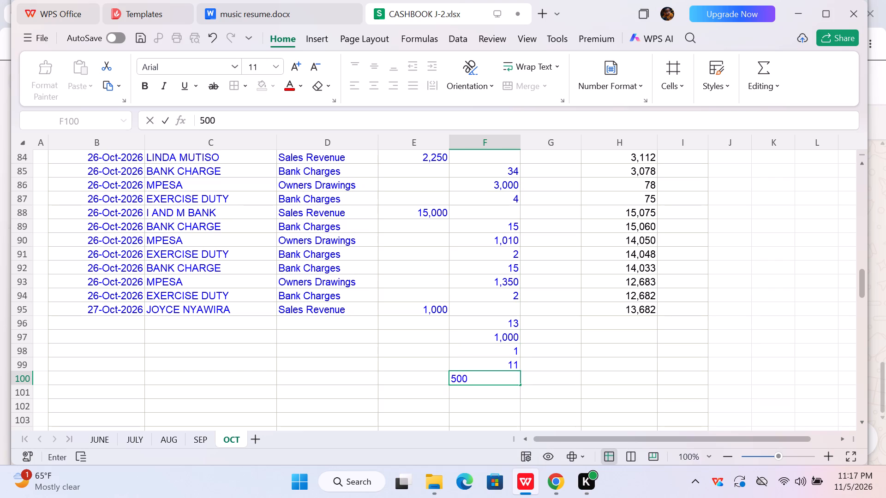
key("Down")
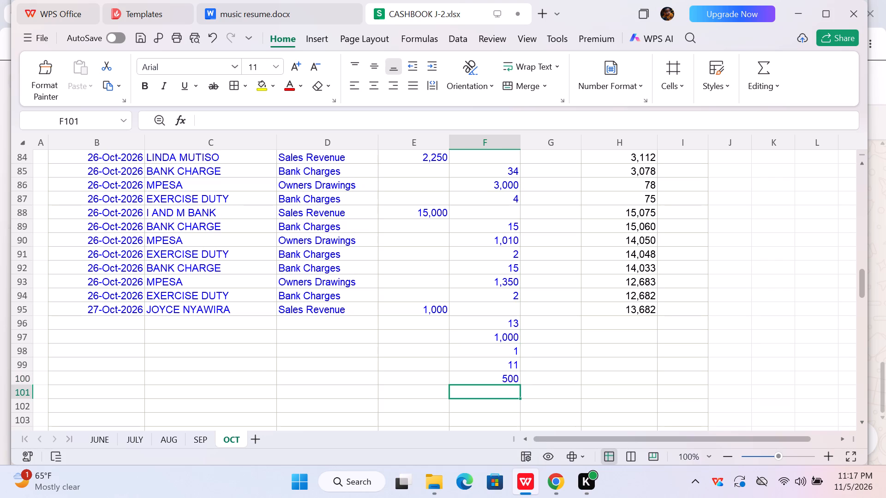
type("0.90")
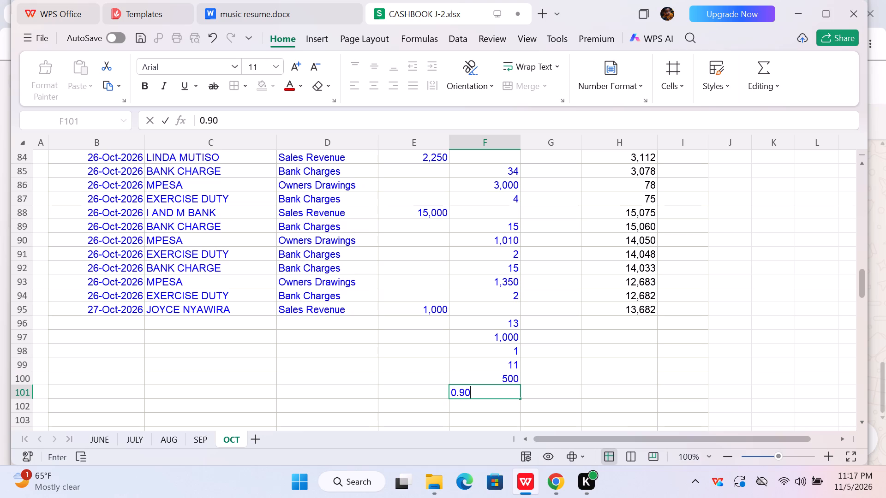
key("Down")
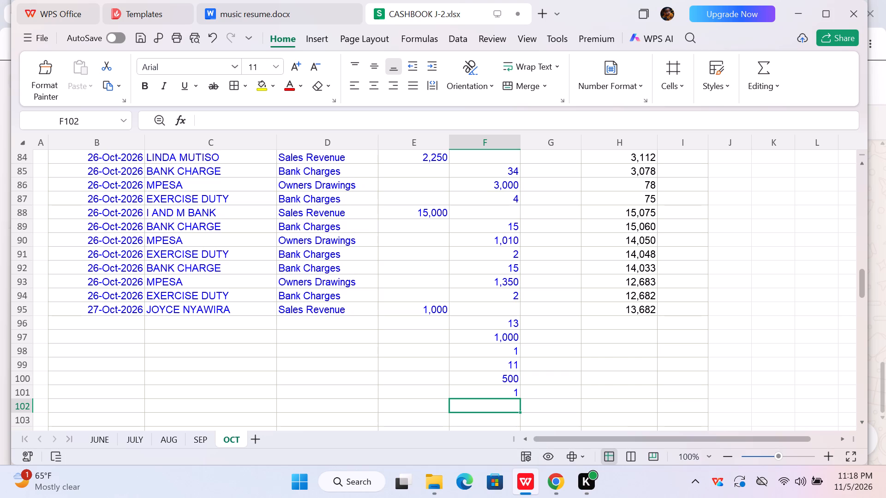
Enter an incoming amount of 500 in E102 and categorize it as Sales Revenue in D102.
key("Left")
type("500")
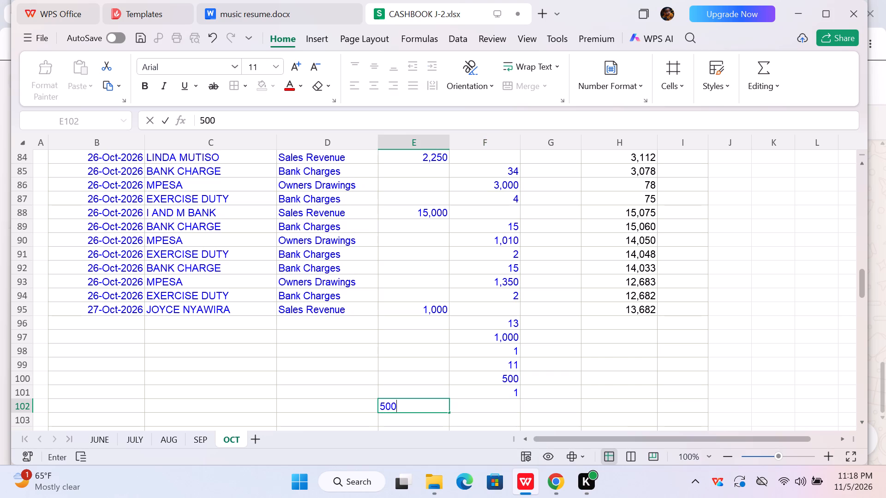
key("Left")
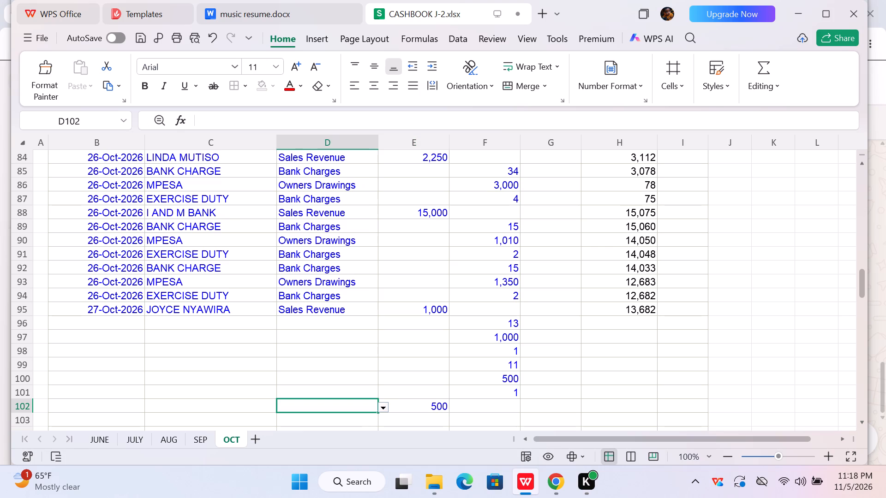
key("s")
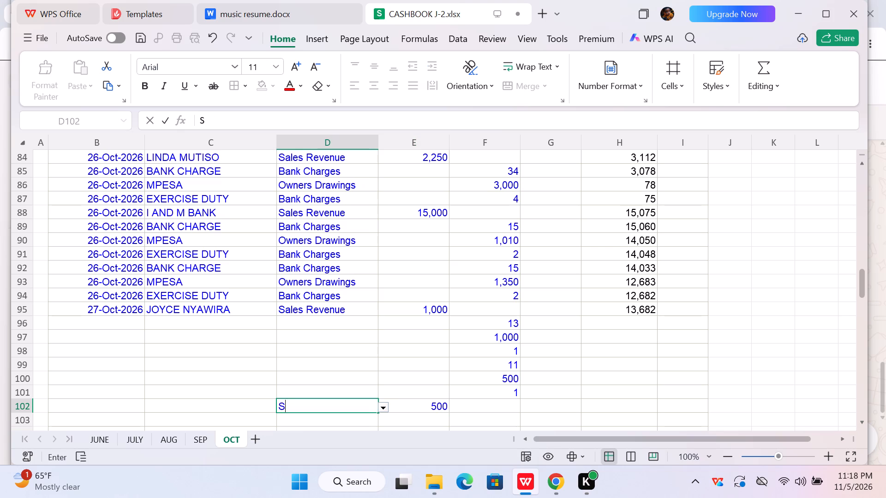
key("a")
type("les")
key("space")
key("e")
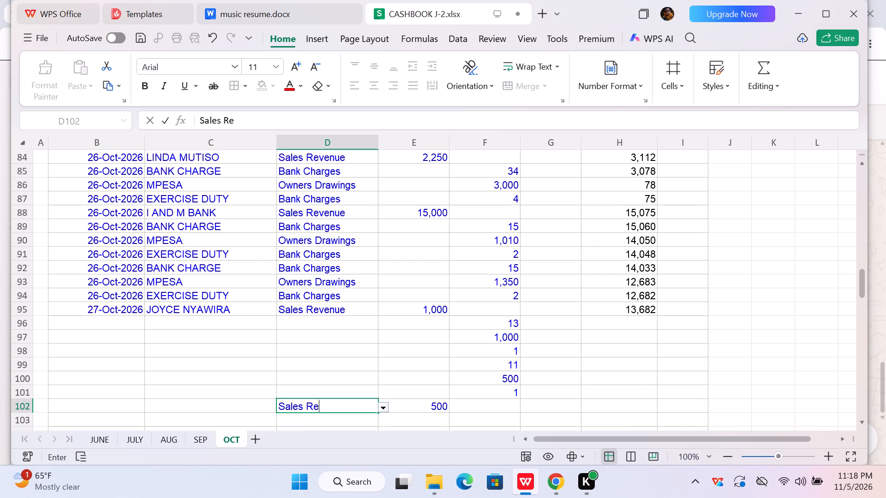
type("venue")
Enter the payer's name as the description of the 500 receipt in C102.
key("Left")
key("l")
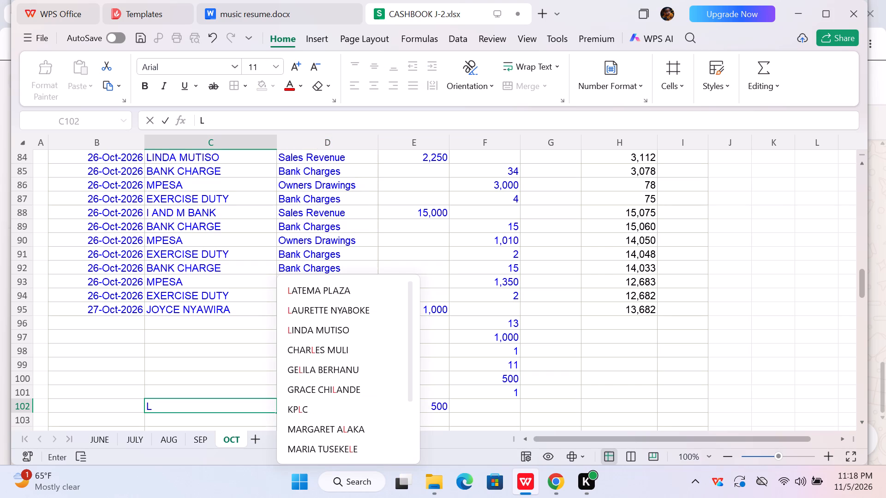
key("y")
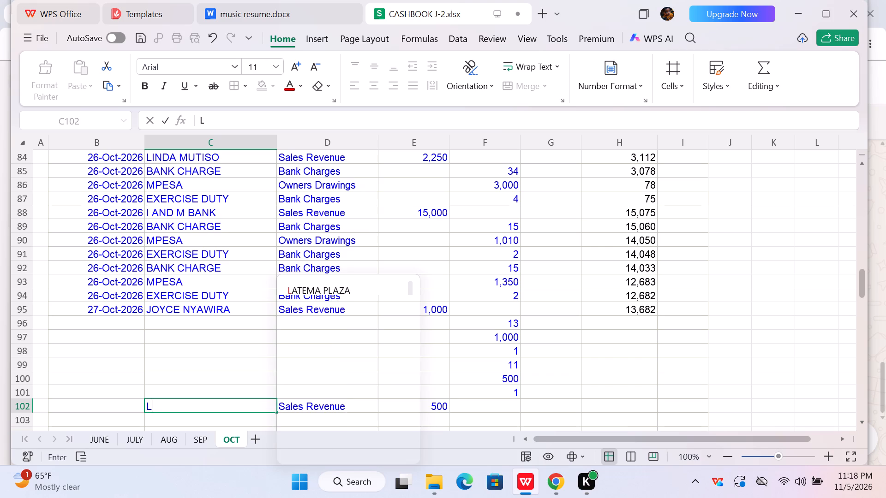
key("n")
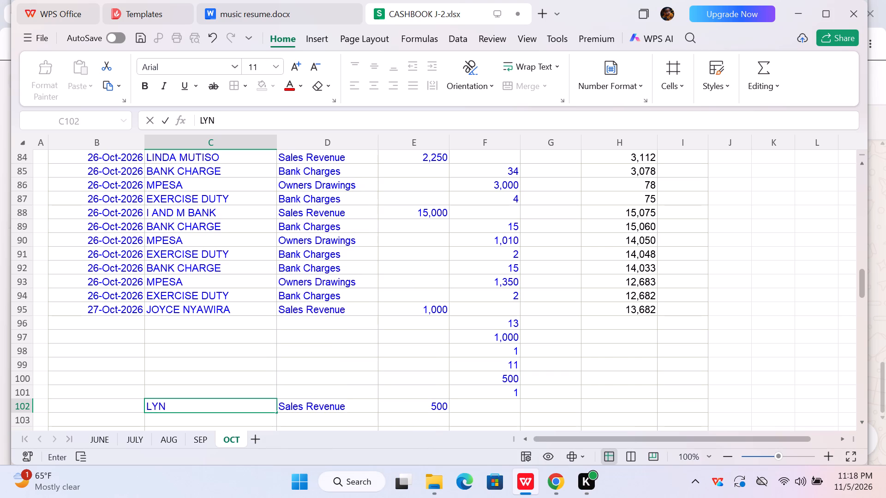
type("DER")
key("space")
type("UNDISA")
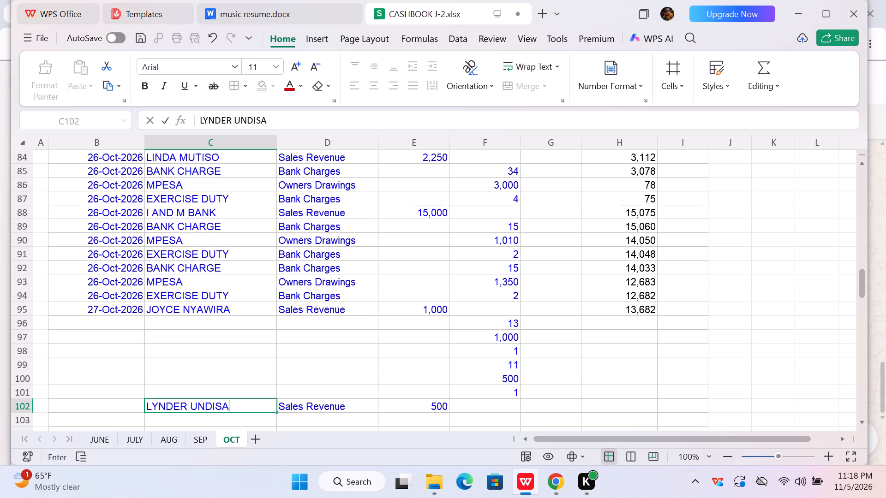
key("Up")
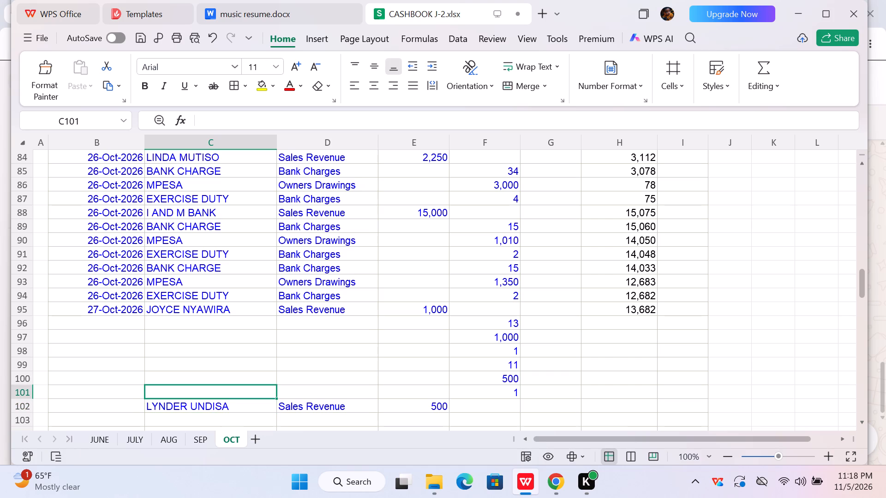
Set the category in D101 to Bank Charges and copy it into D100.
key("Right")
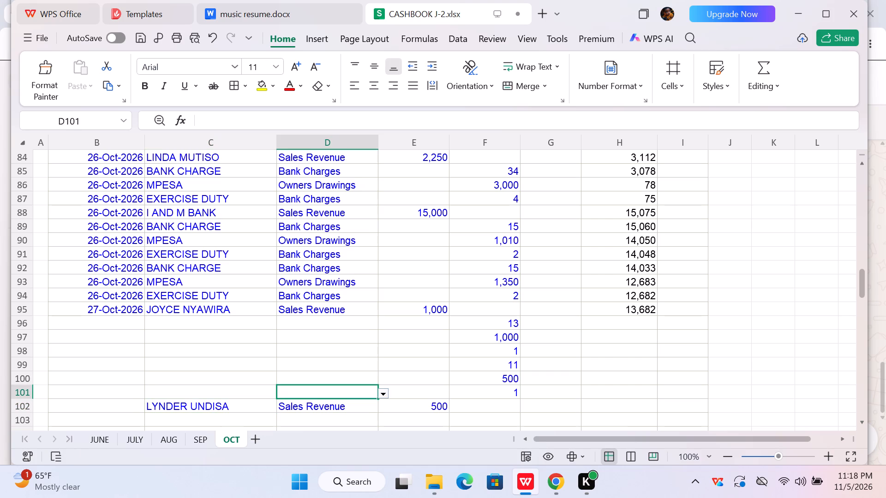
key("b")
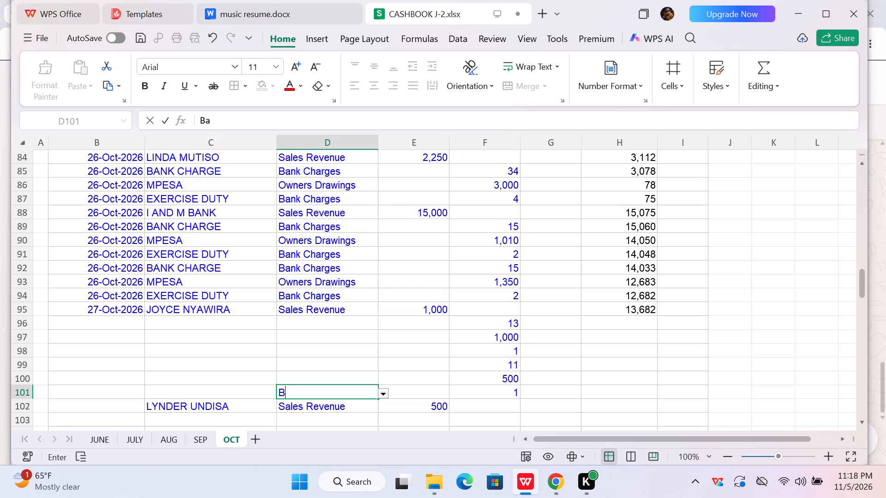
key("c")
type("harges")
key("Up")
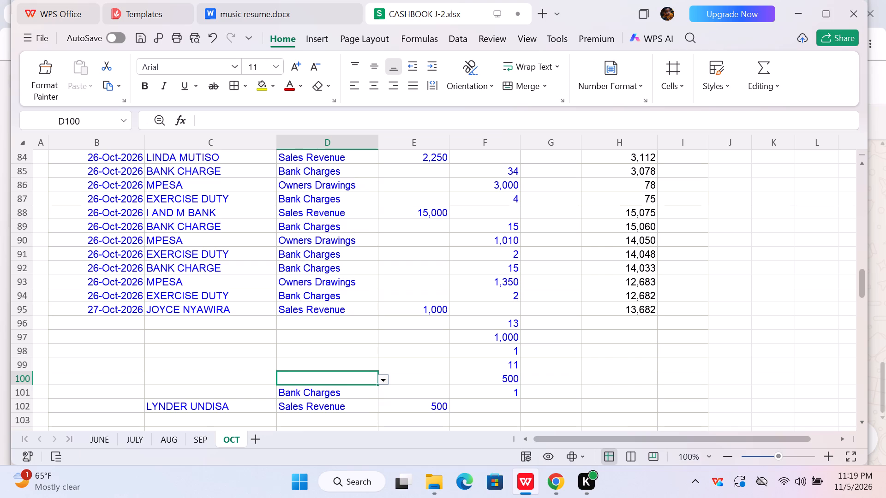
left_click(353, 395)
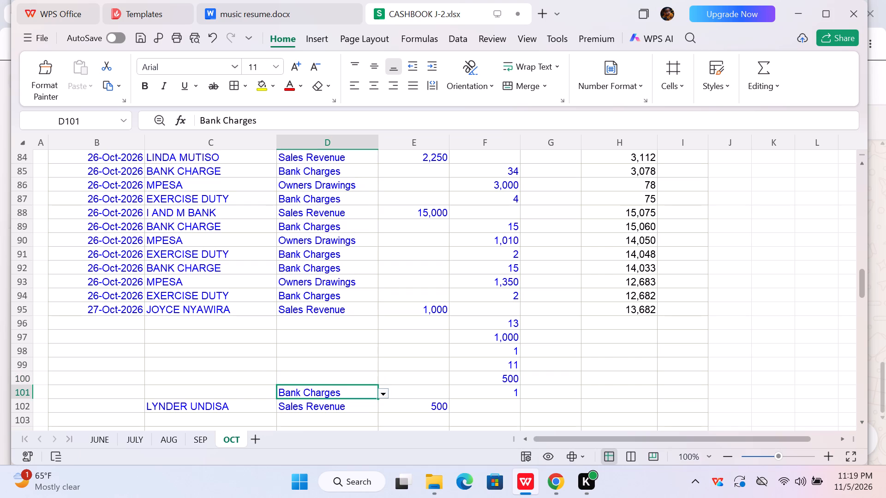
key("ctrl+c")
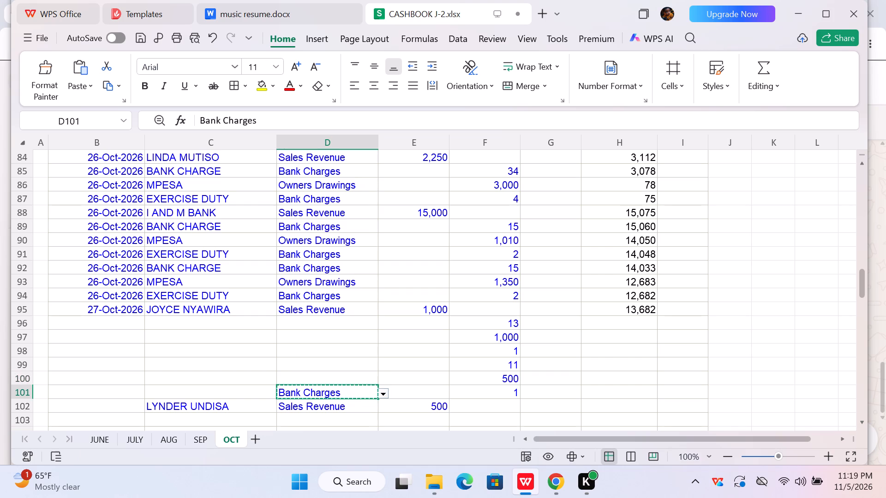
left_click(350, 379)
key("ctrl+v")
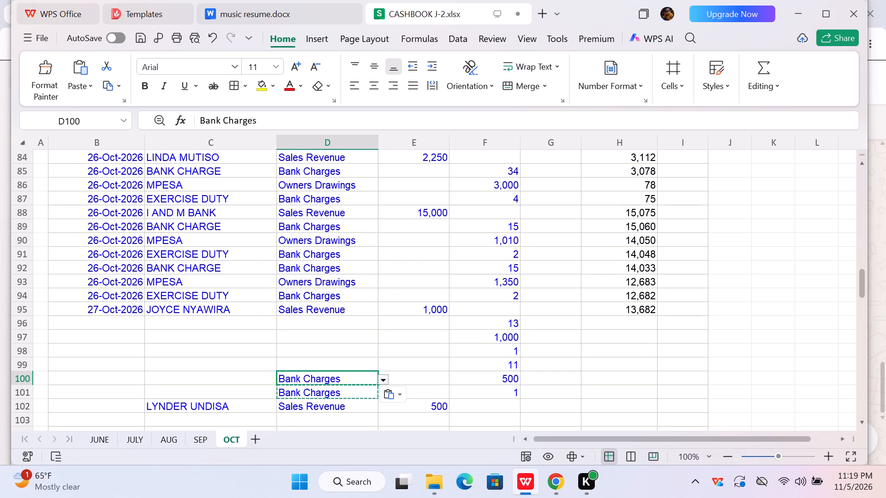
Change the category in D101 to Owners Drawings.
left_click(350, 393)
key("Return")
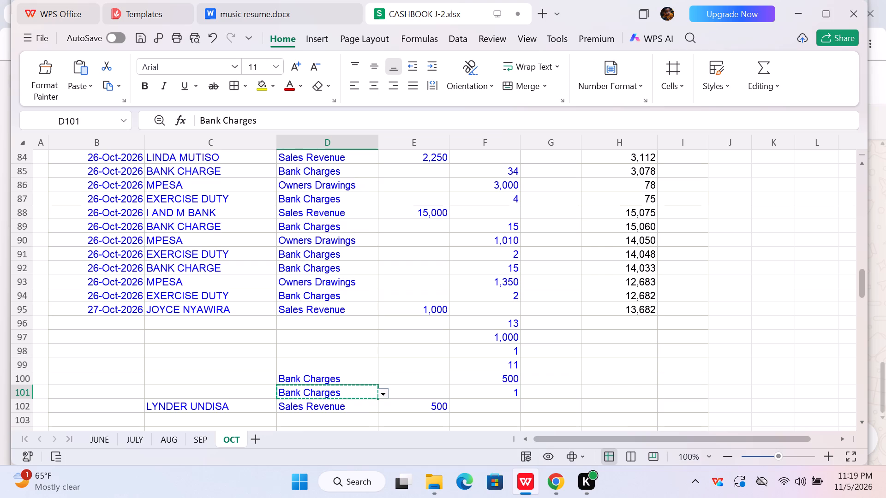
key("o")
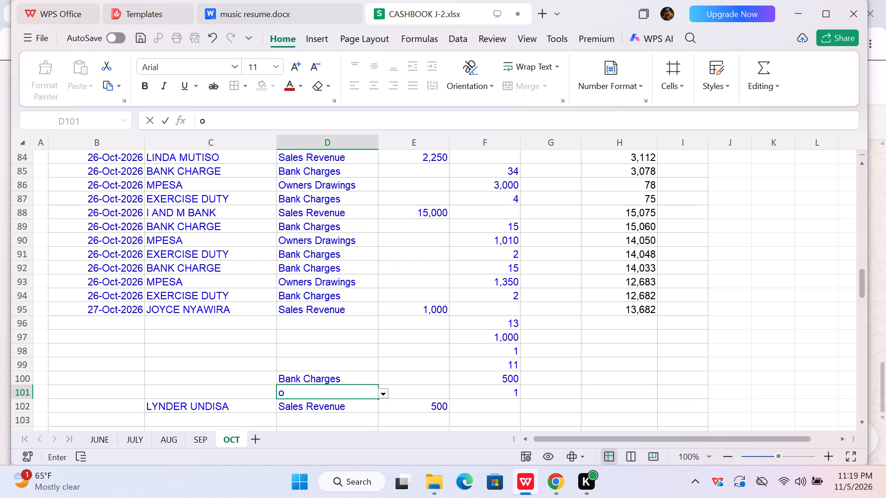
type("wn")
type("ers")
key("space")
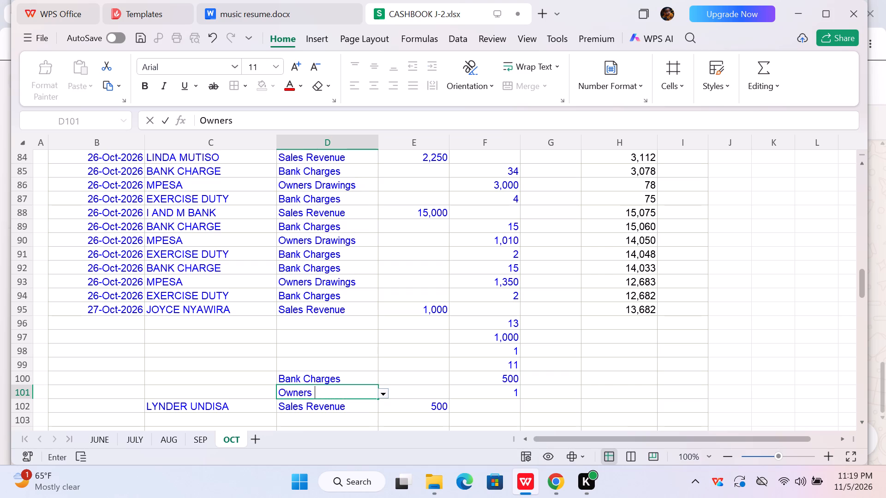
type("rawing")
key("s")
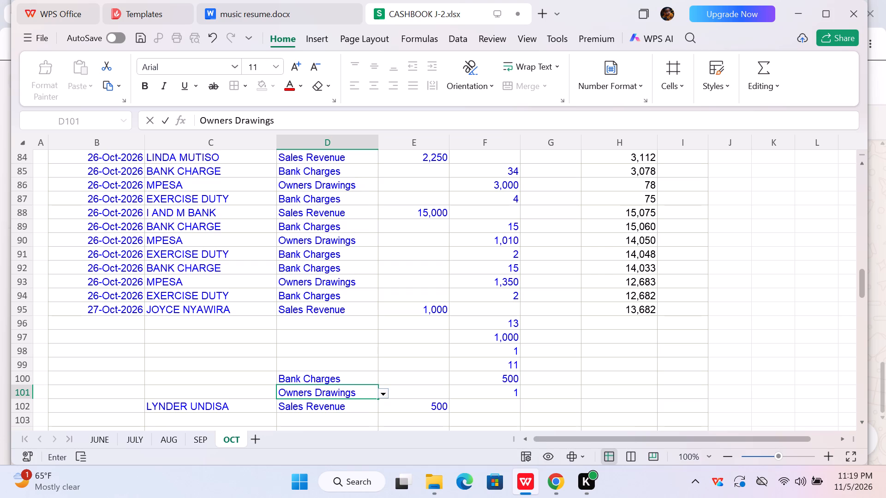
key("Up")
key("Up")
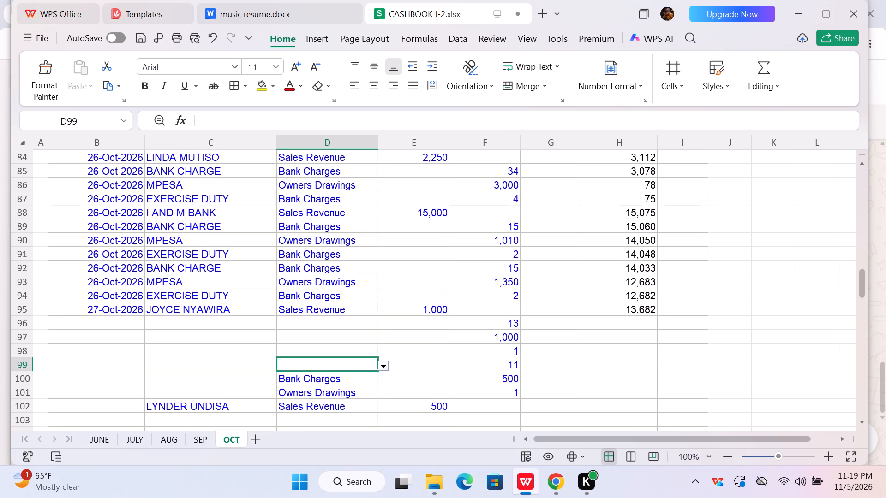
Copy the Bank Charges category from D100 into D98 and D96.
left_click(340, 377)
key("ctrl+c")
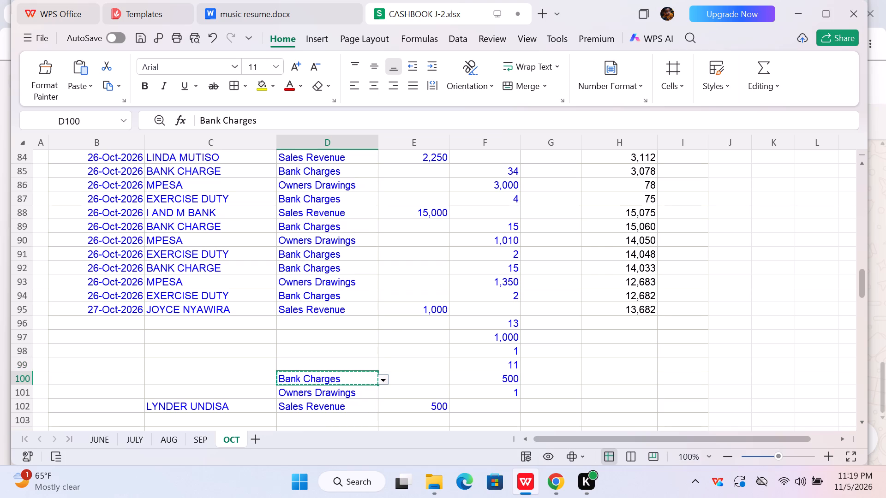
left_click(351, 350)
key("ctrl+v")
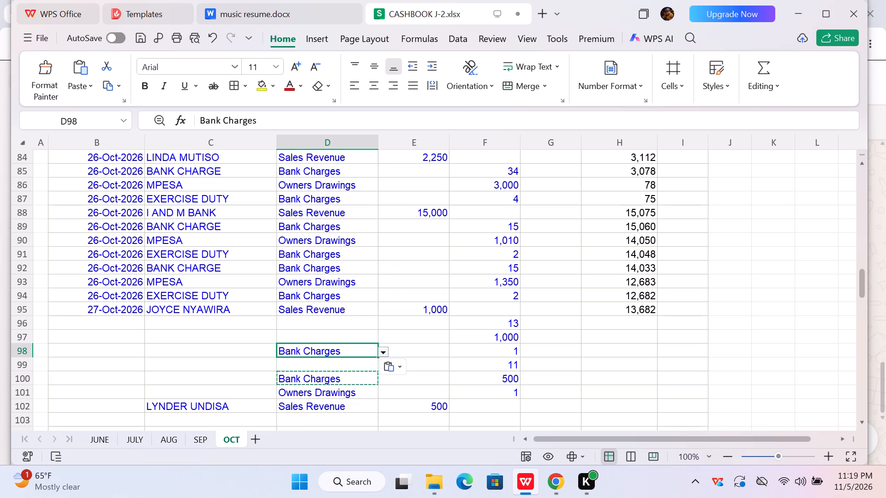
left_click(347, 322)
key("ctrl+v")
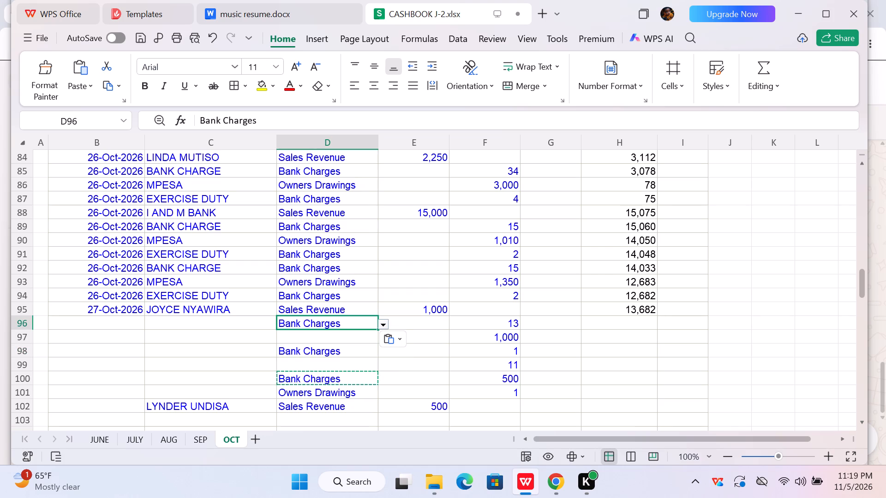
Copy the Owners Drawings category from D101 into D100 and D97.
left_click(341, 394)
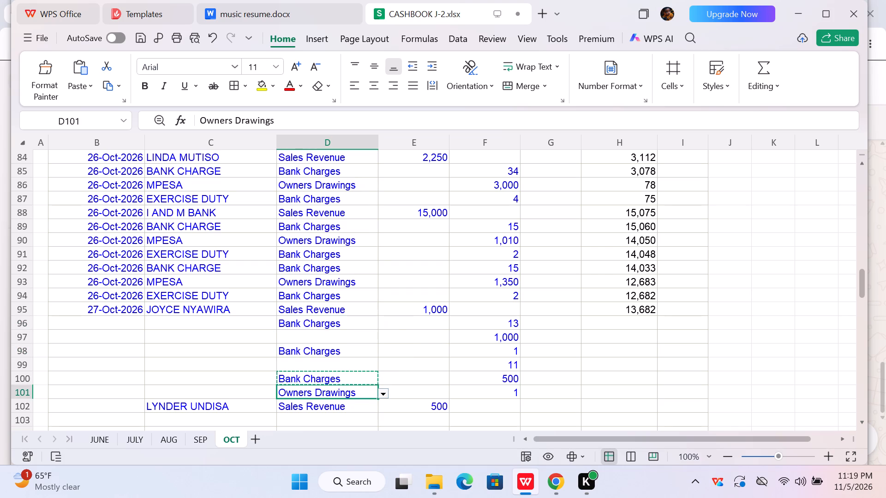
key("ctrl+c")
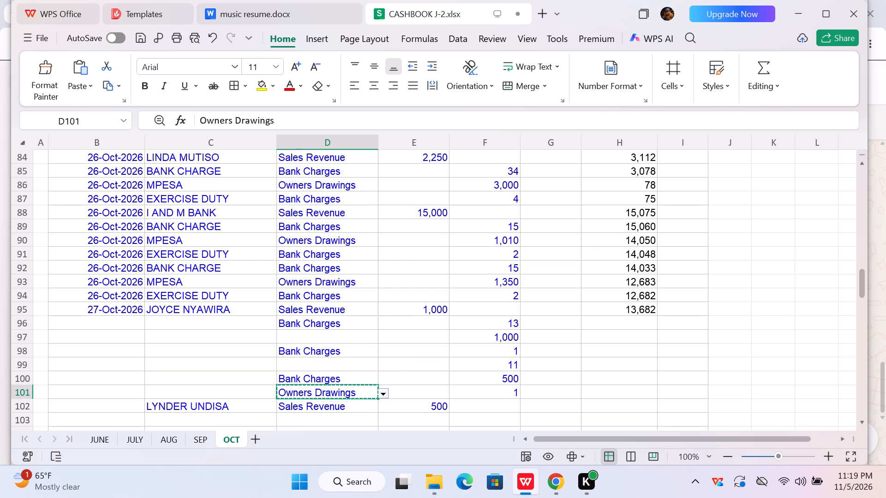
left_click(347, 381)
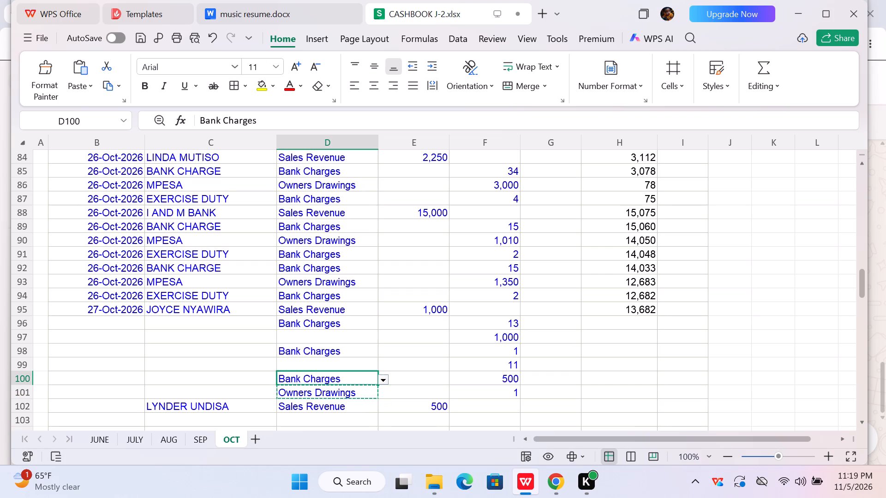
key("ctrl+v")
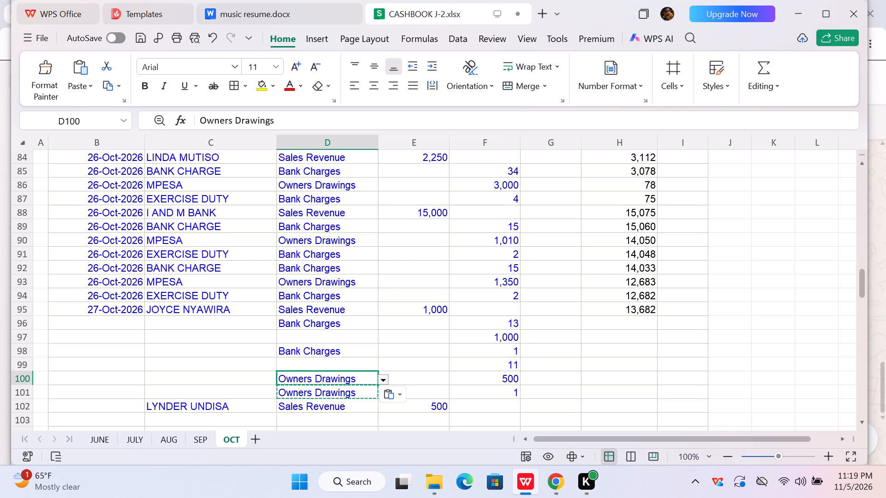
left_click(346, 336)
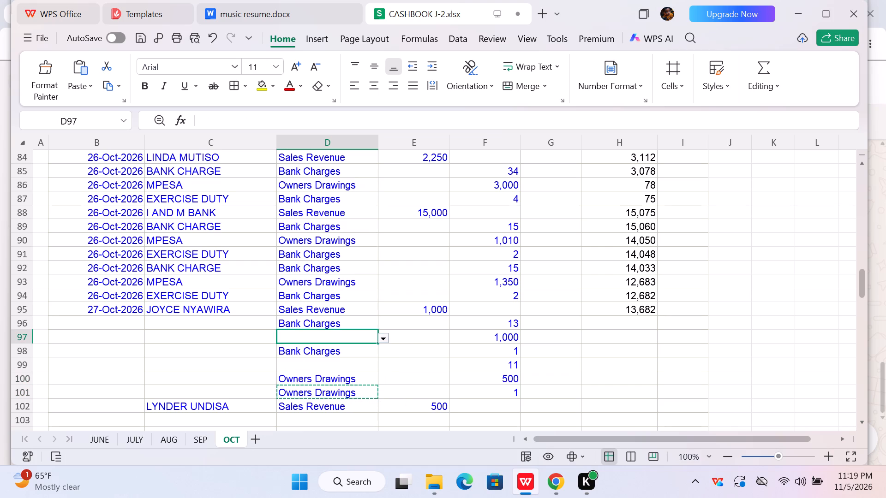
key("ctrl+v")
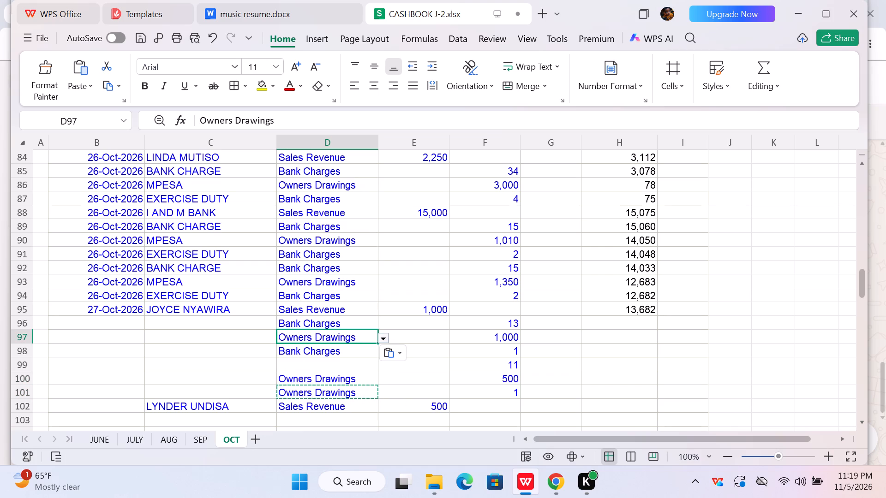
Copy the Bank Charges category from D98 into D99 and D101.
left_click(345, 367)
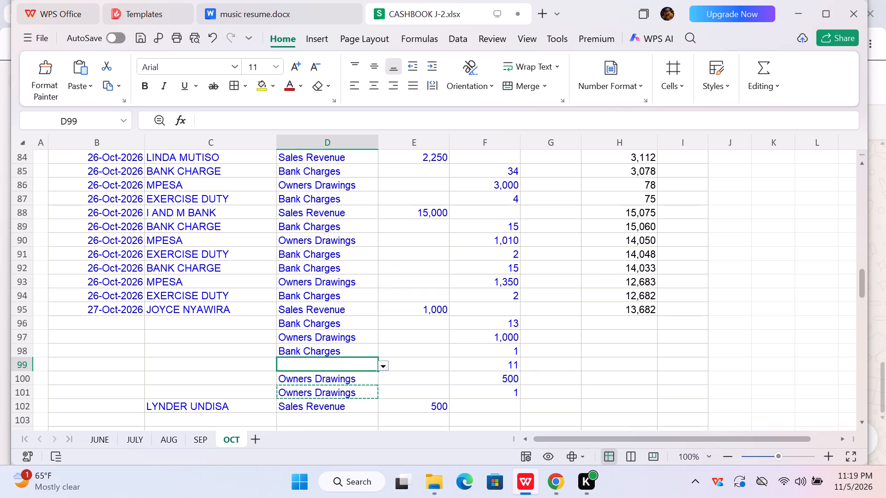
left_click(335, 348)
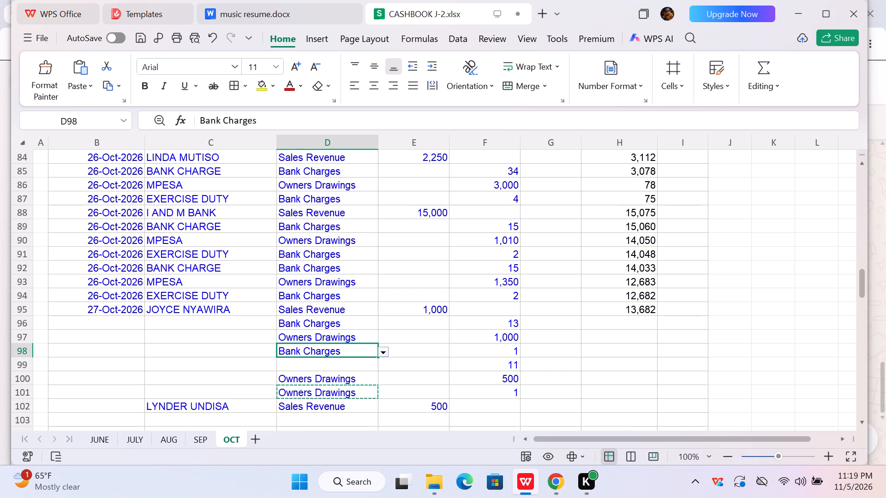
key("ctrl+c")
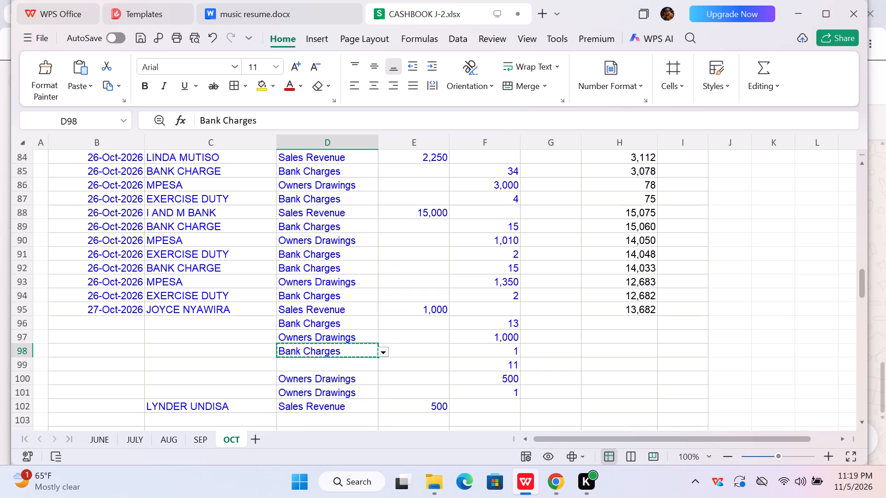
left_click(346, 368)
key("ctrl+v")
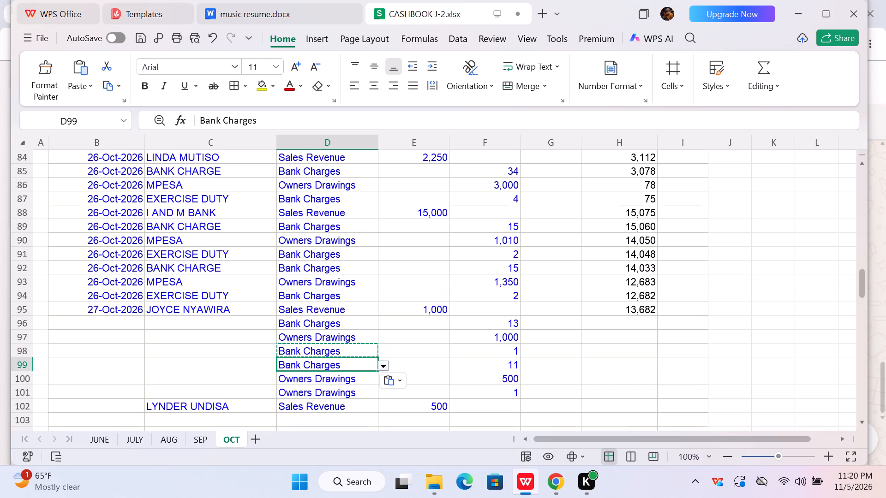
left_click(352, 393)
key("ctrl+v")
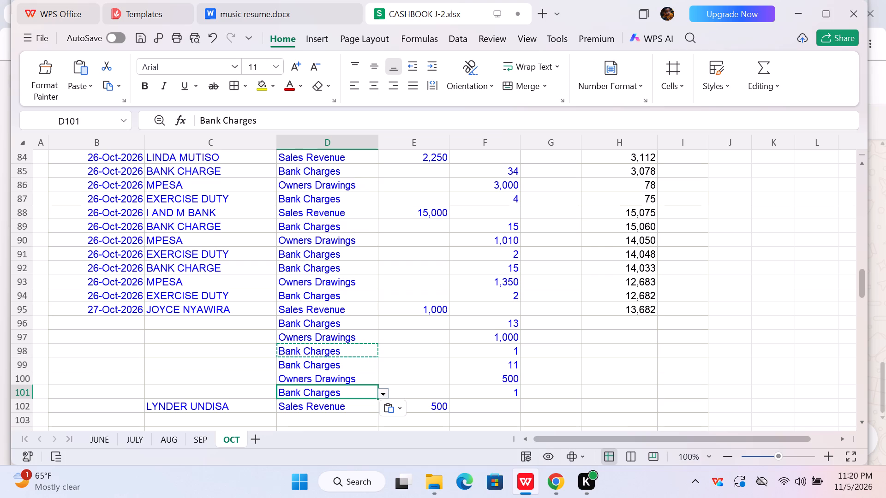
key("Return")
Enter the descriptions BANK CHARGE, MPESA and EXERCISE DUTY in cells C96 to C98.
left_click(245, 321)
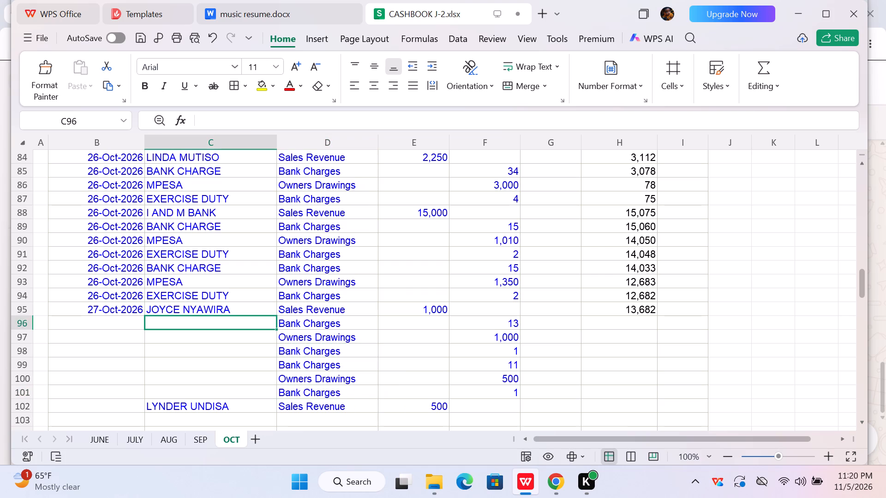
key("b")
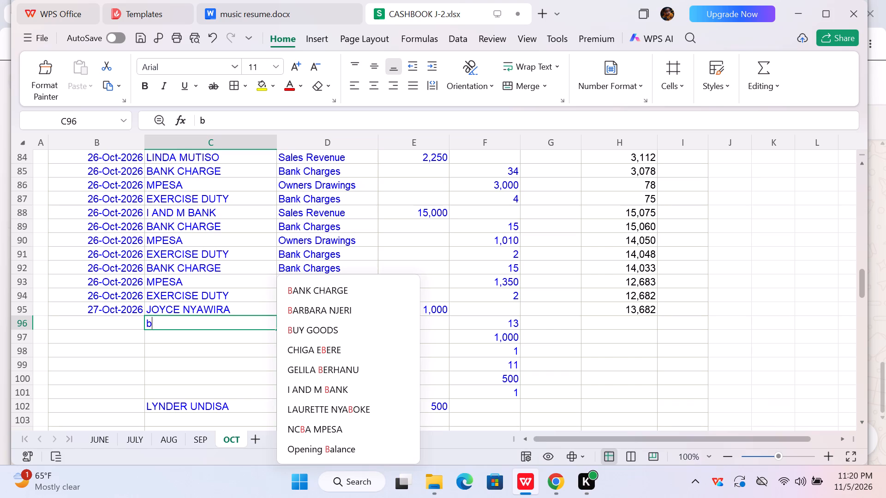
left_click(359, 290)
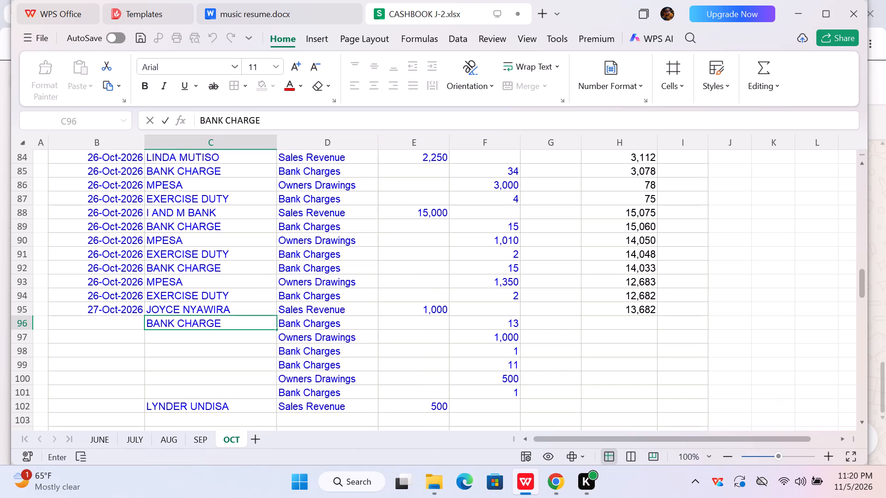
left_click(223, 336)
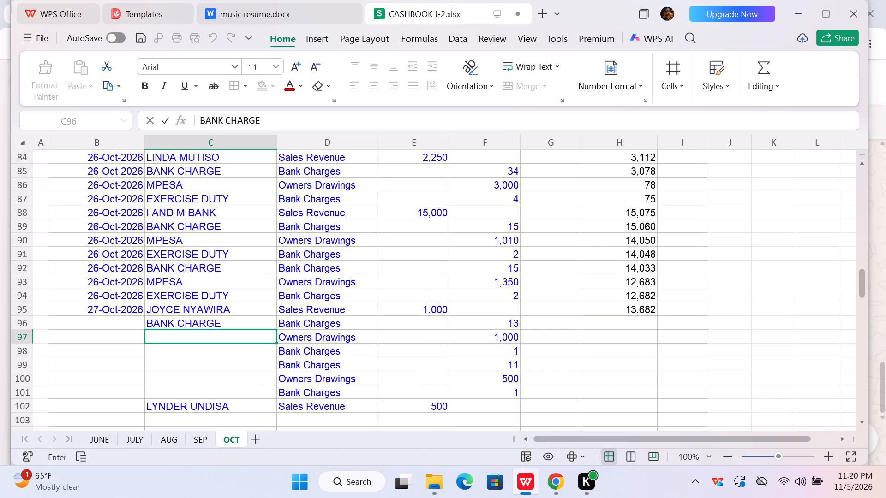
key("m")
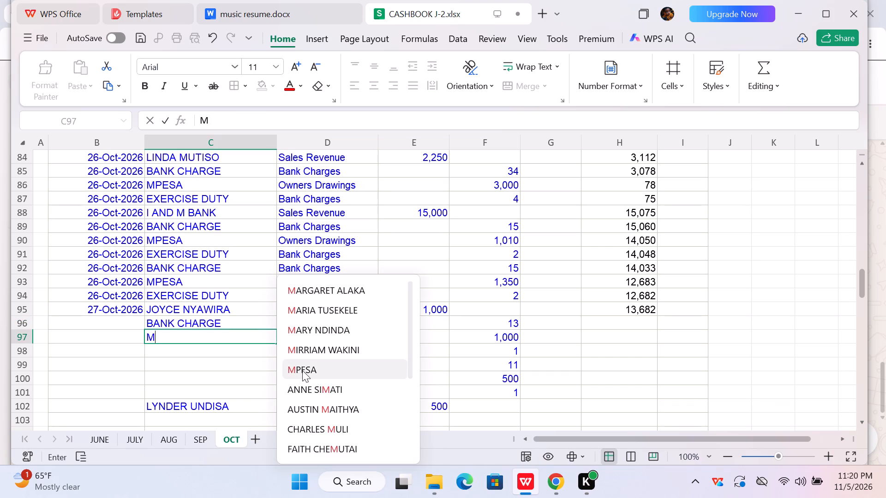
left_click(302, 370)
left_click(256, 350)
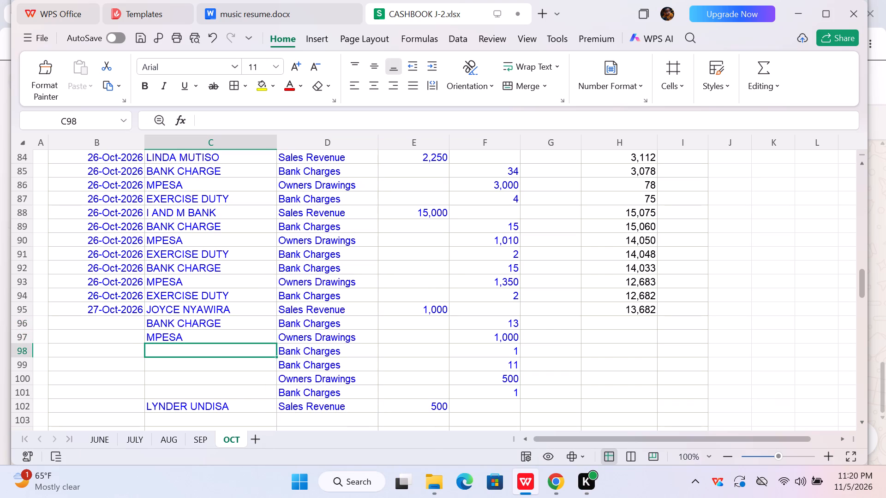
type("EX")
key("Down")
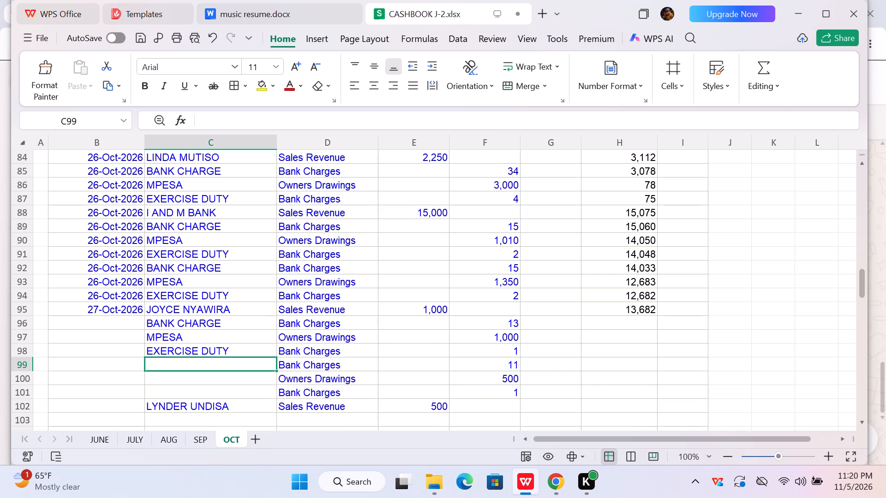
Enter the descriptions BANK CHARGE, MPESA and EXERCISE DUTY in cells C99 to C101.
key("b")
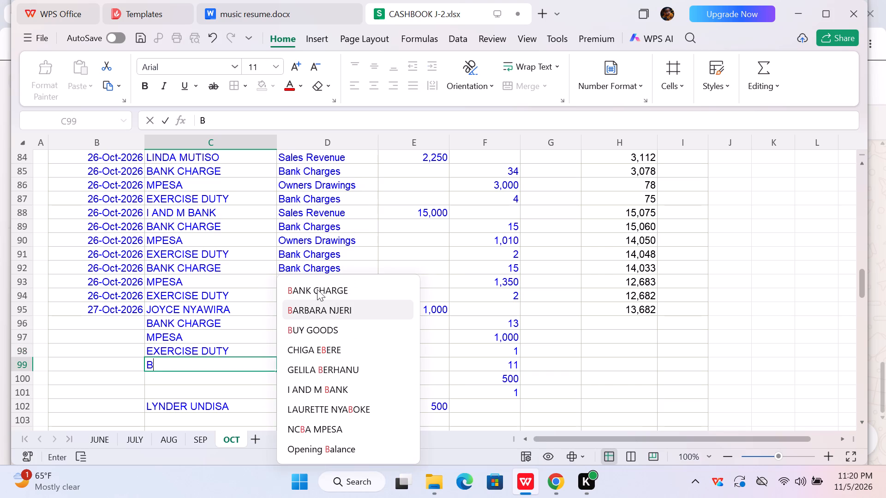
left_click(335, 293)
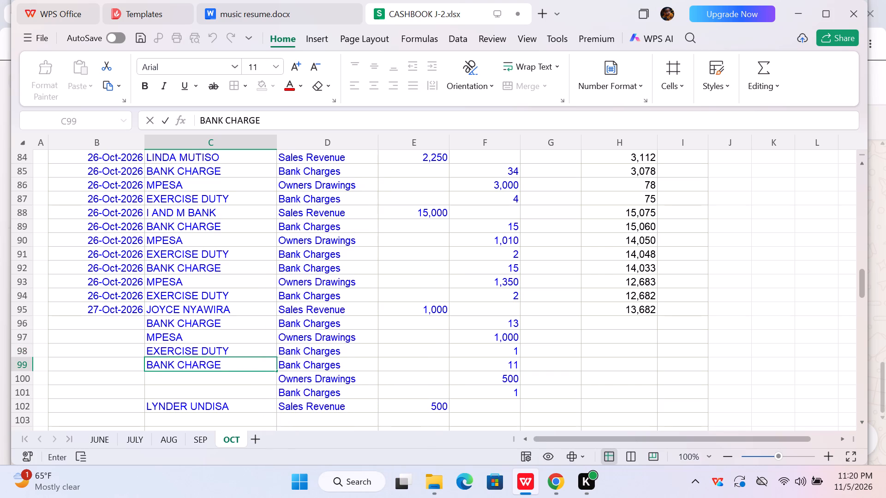
left_click(251, 383)
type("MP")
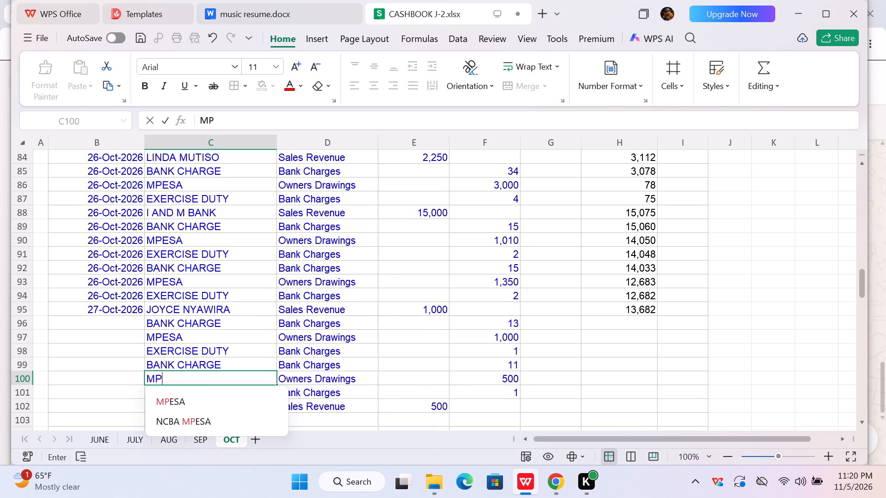
left_click(239, 401)
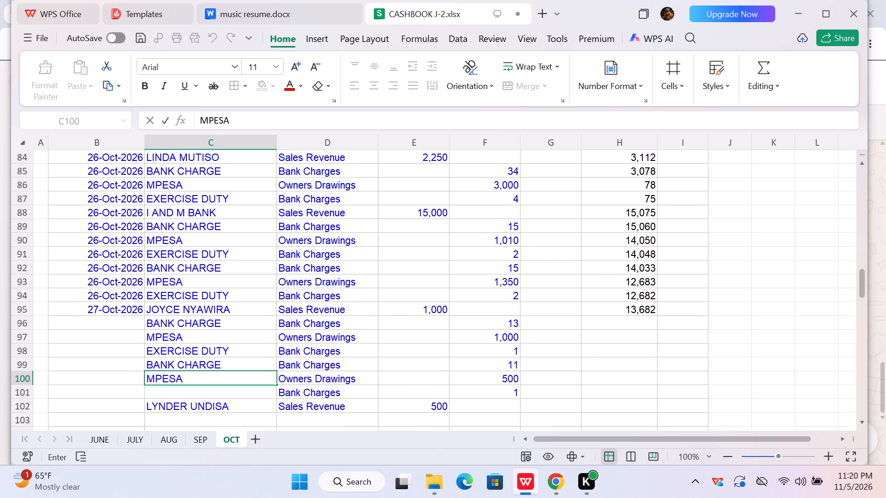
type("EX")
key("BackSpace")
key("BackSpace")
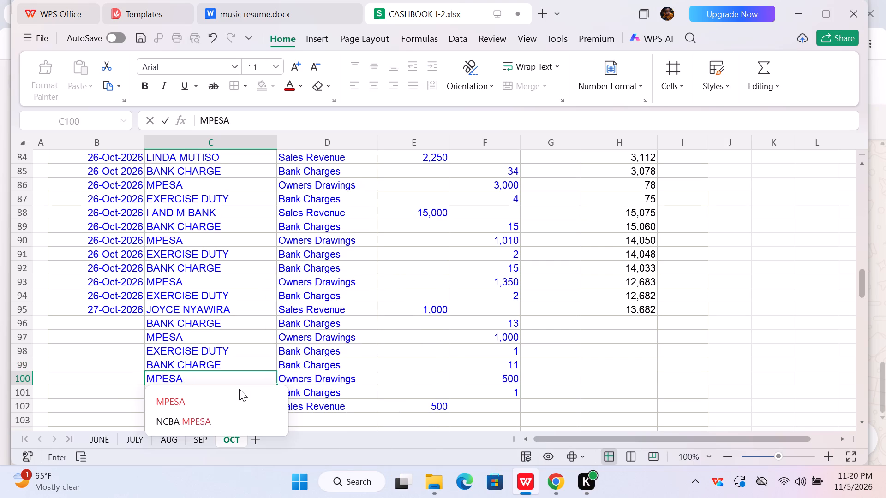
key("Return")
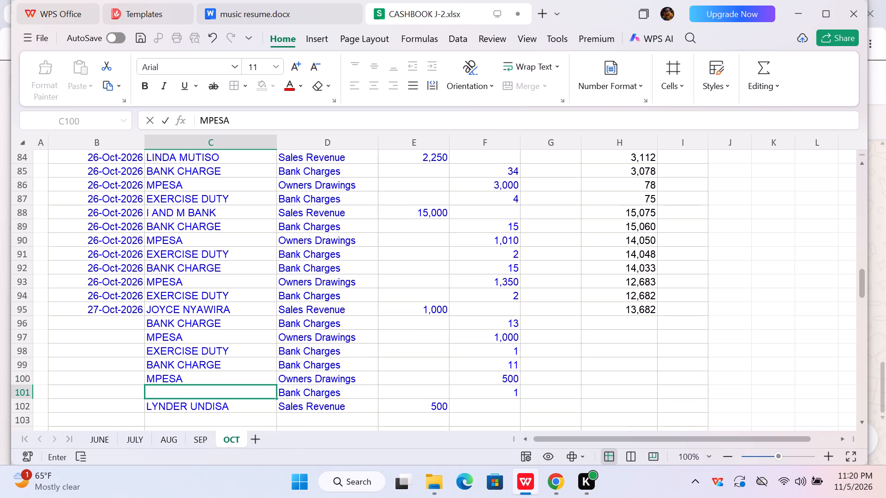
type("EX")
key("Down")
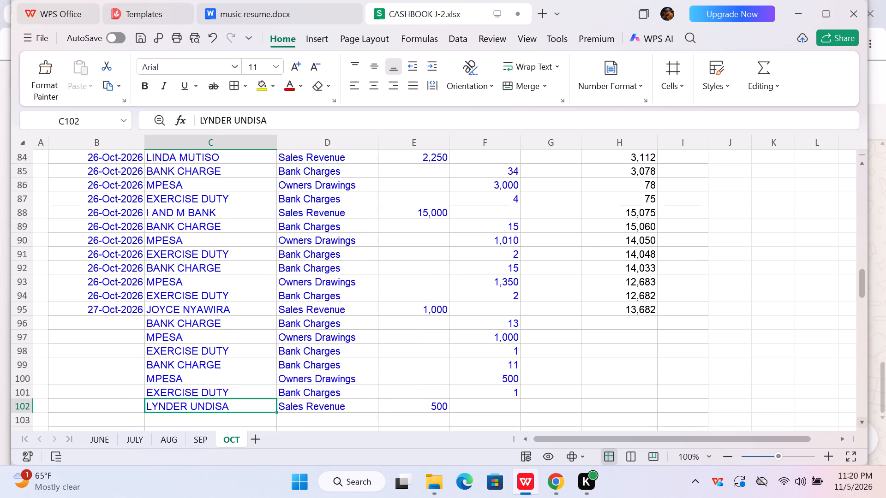
Copy the date 27-Oct-2026 from B95.
left_click(112, 310)
key("ctrl+c")
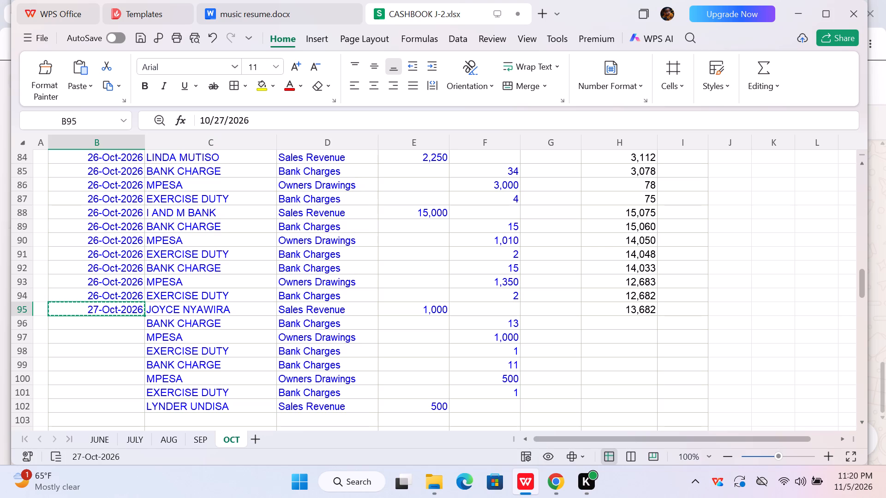
Paste the copied date 27-Oct-2026 into B96.
left_click(116, 320)
key("ctrl+v")
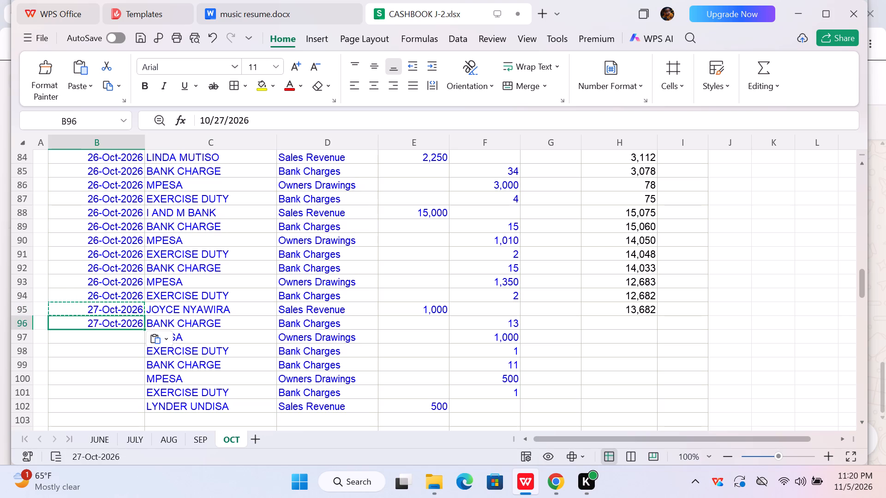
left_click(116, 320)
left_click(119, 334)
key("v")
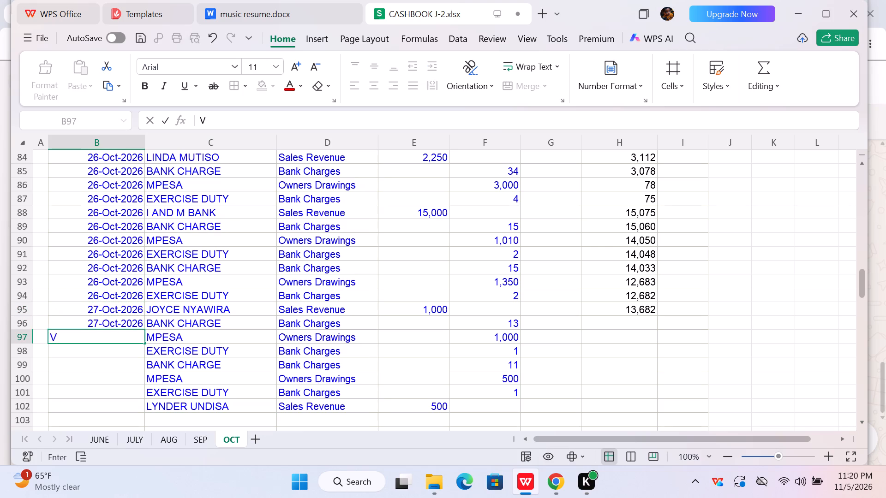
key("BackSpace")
Copy the date 27-Oct-2026 from B96 into each of the cells B97 to B101.
left_click(130, 321)
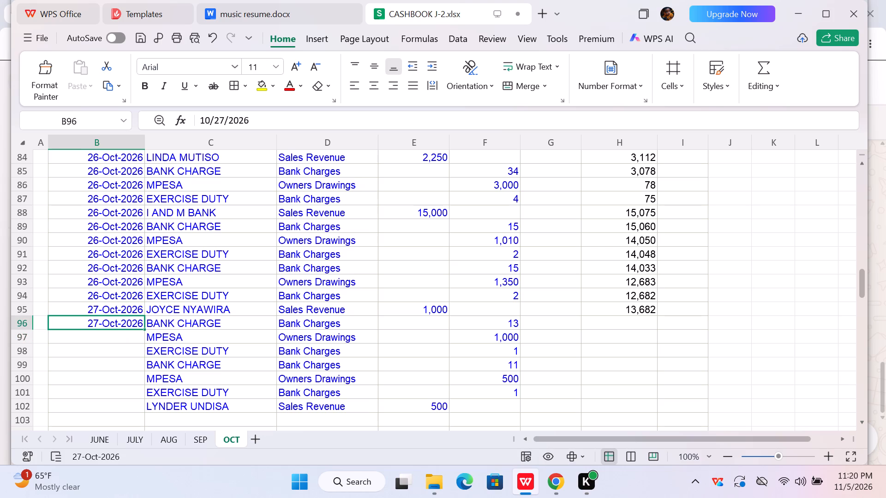
key("ctrl+c")
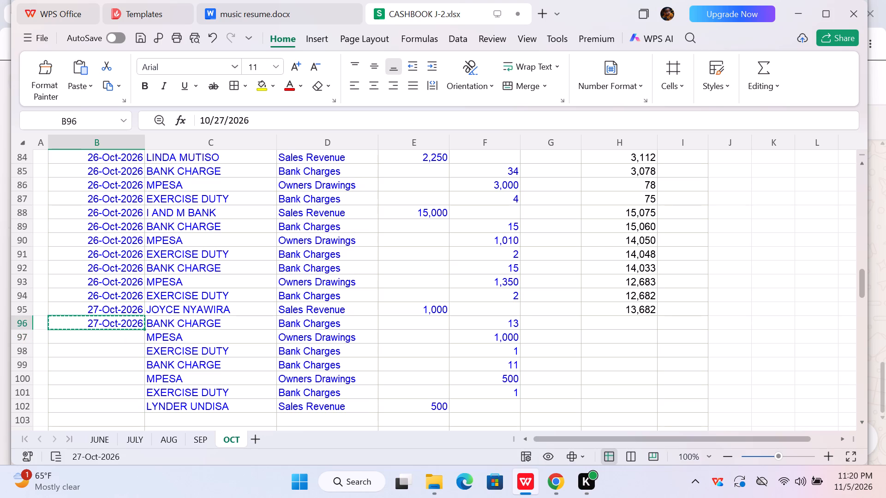
left_click(128, 338)
key("ctrl+v")
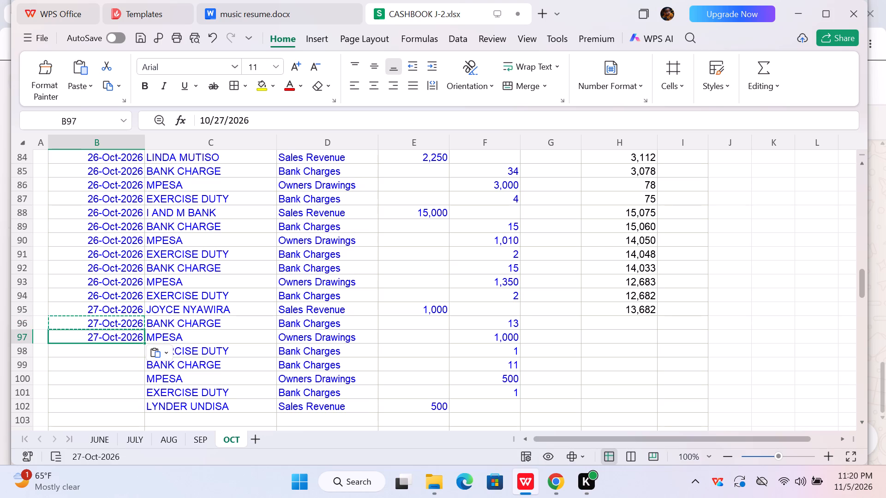
left_click(132, 350)
key("ctrl+v")
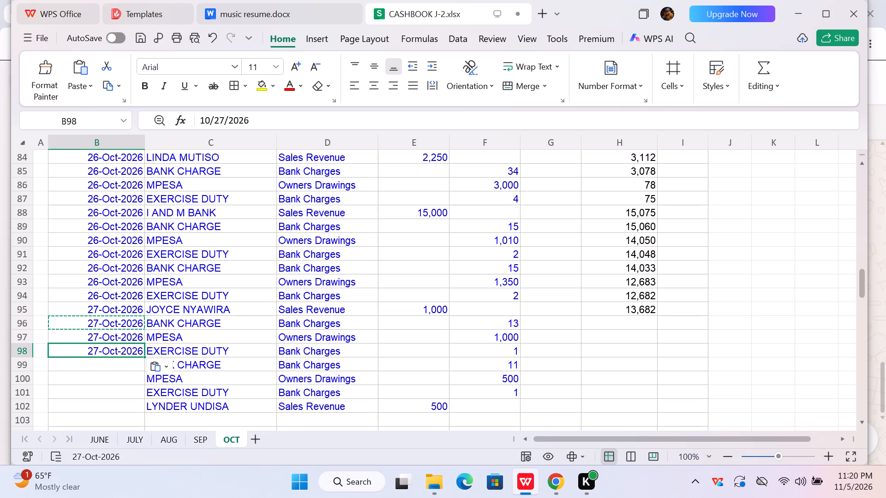
left_click(131, 363)
key("ctrl+v")
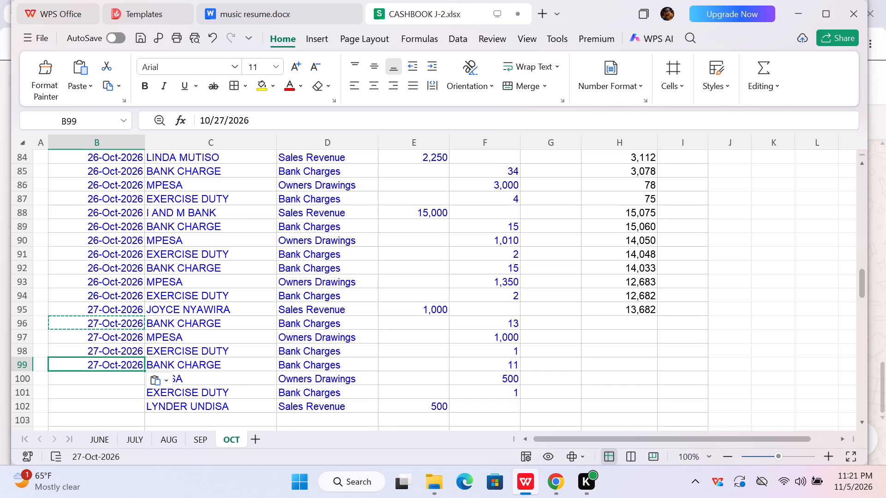
left_click(132, 378)
key("ctrl+v")
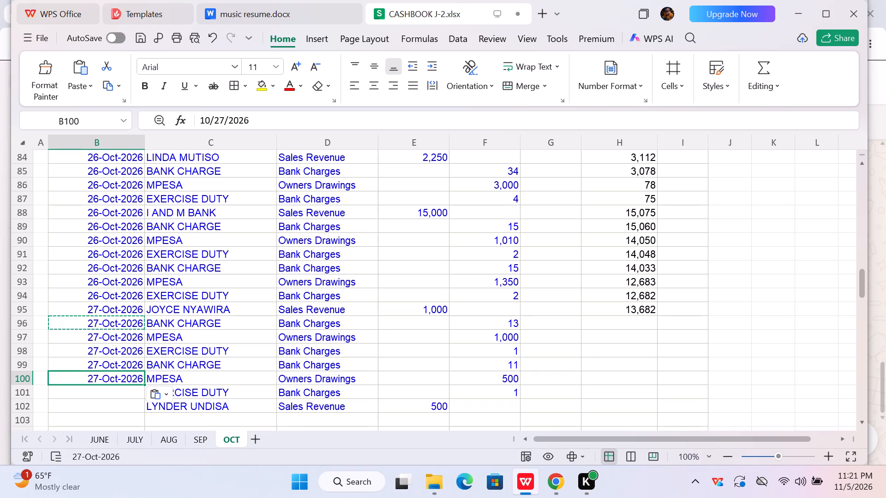
left_click(133, 391)
key("ctrl+v")
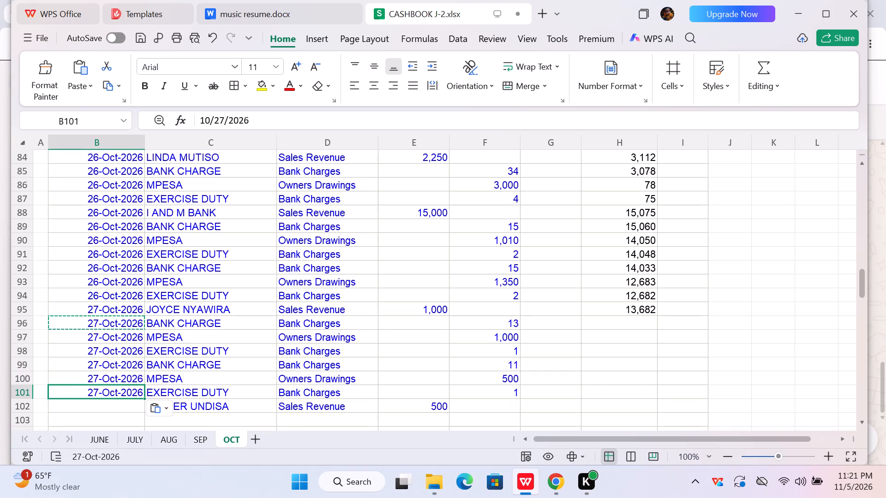
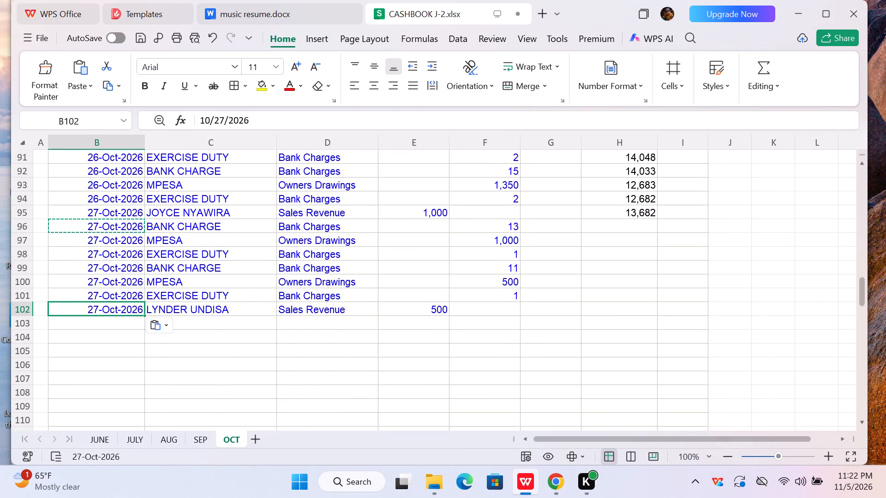
Select the running balance formula in cell H95 of the October sheet.
left_click(640, 211)
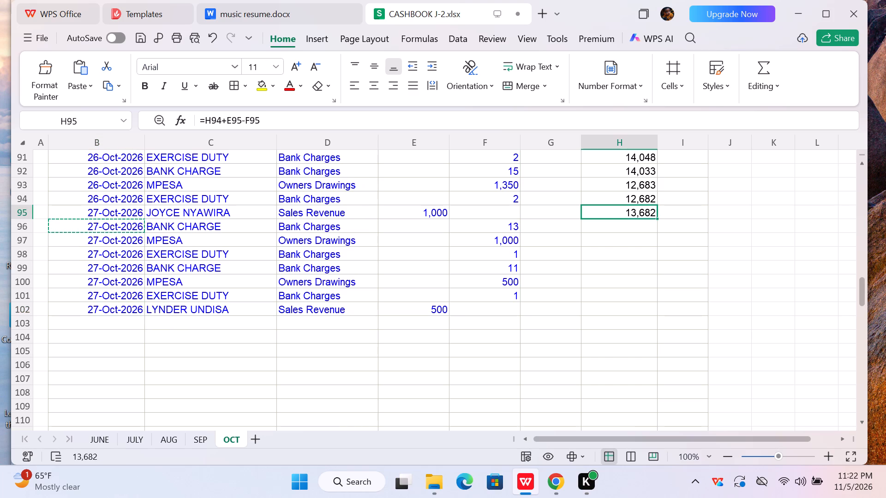
Fill the running balance formula from H95 down to H102.
left_click_drag(657, 219, 664, 318)
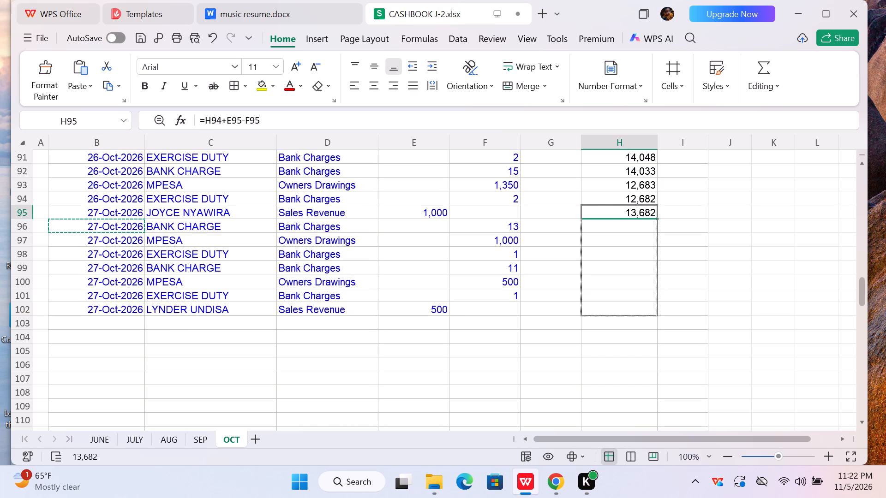
left_click_drag(664, 318, 664, 319)
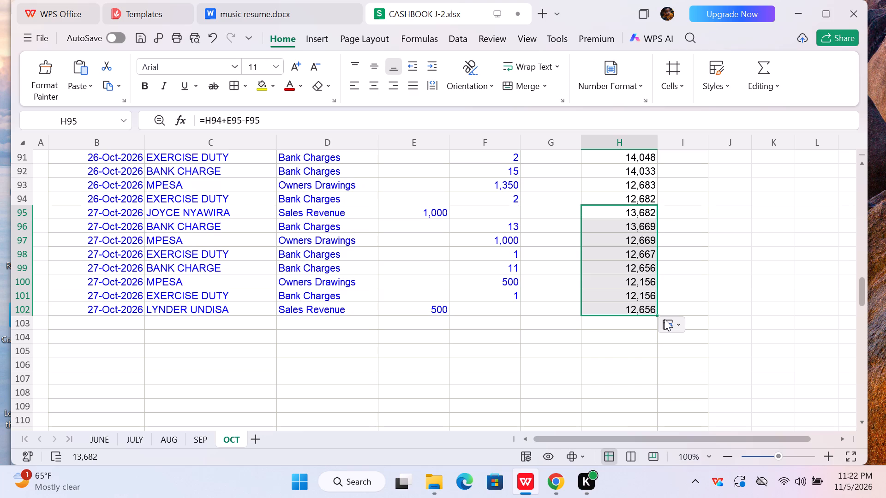
Enter the outgoing amounts 66, 10115 and 8.25 in cells F103 to F105.
left_click(497, 324)
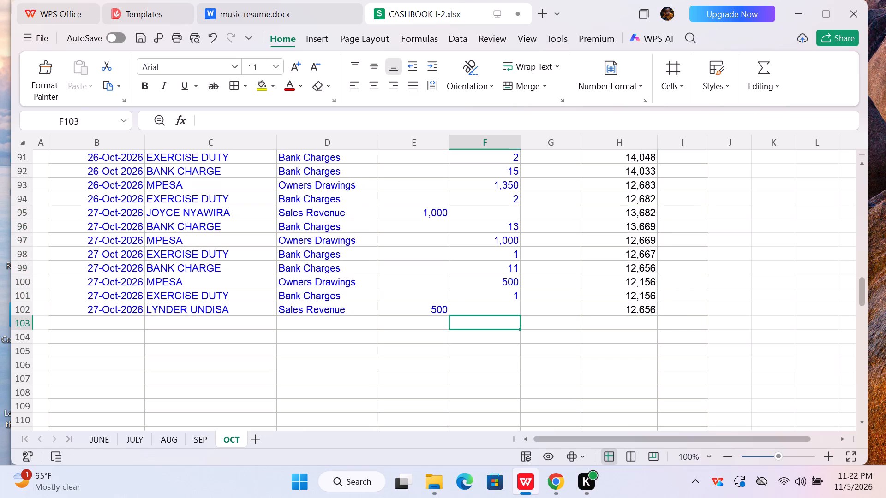
type("66")
key("Down")
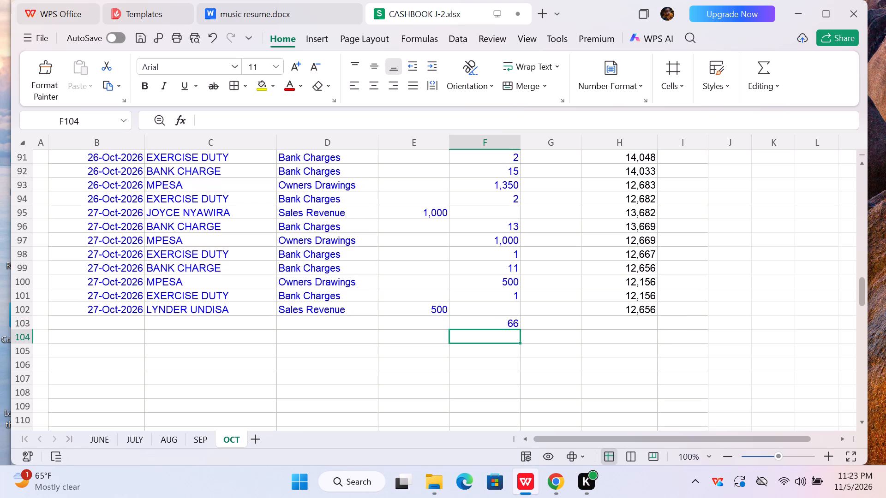
type("1011")
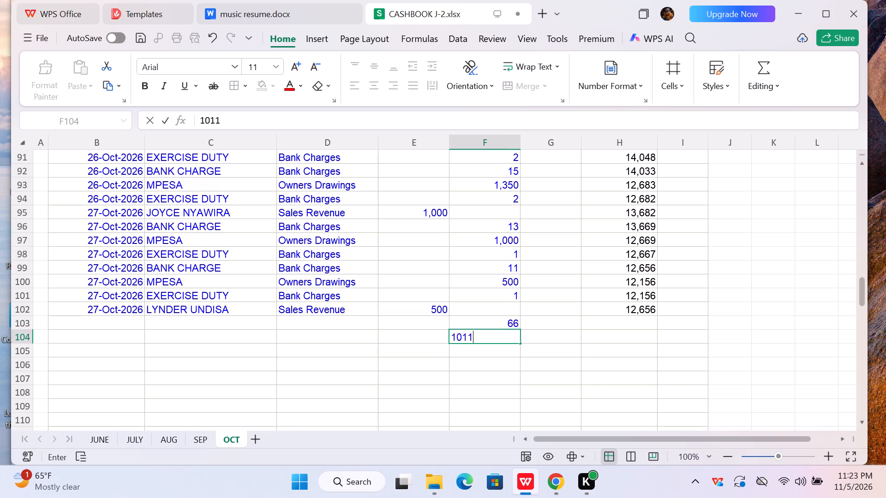
key("5")
key("Down")
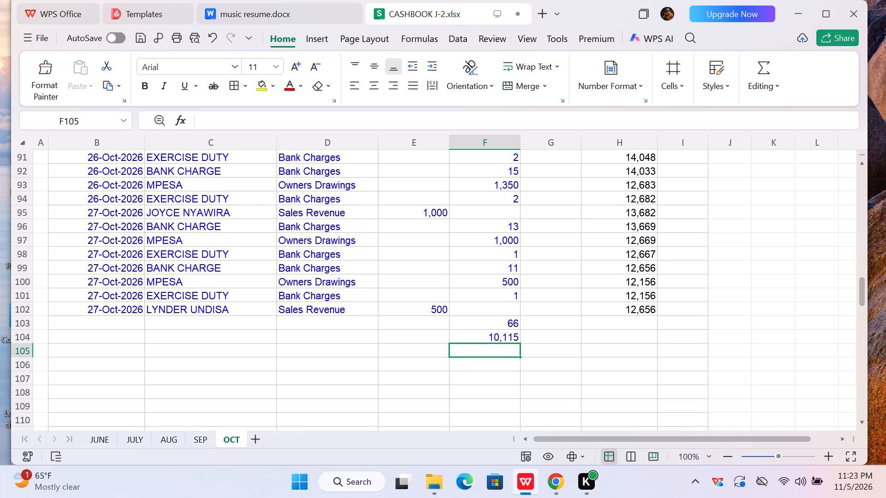
key("8")
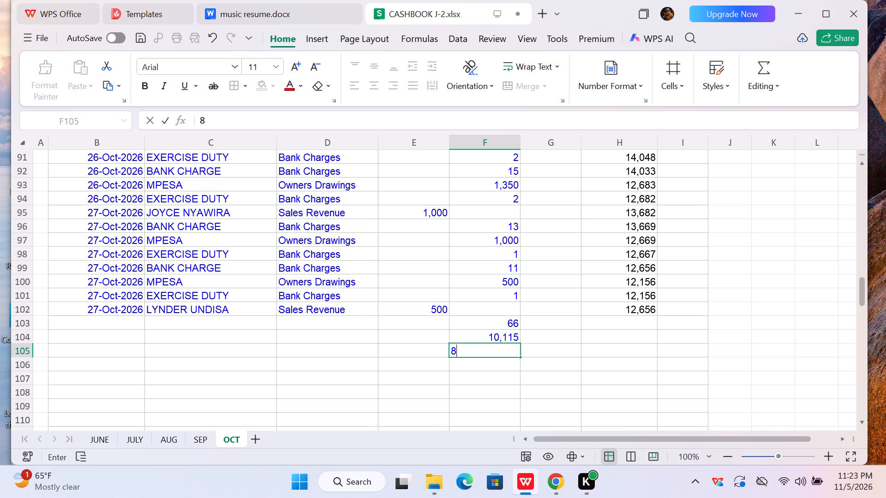
key("period")
type("25")
key("Down")
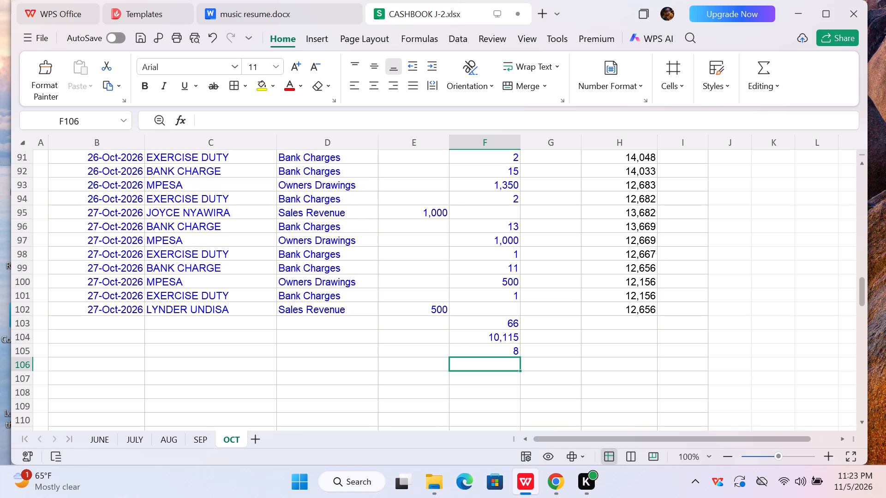
Enter the outgoing amounts 11, 500 and 0.90 in cells F106 to F108.
type("11")
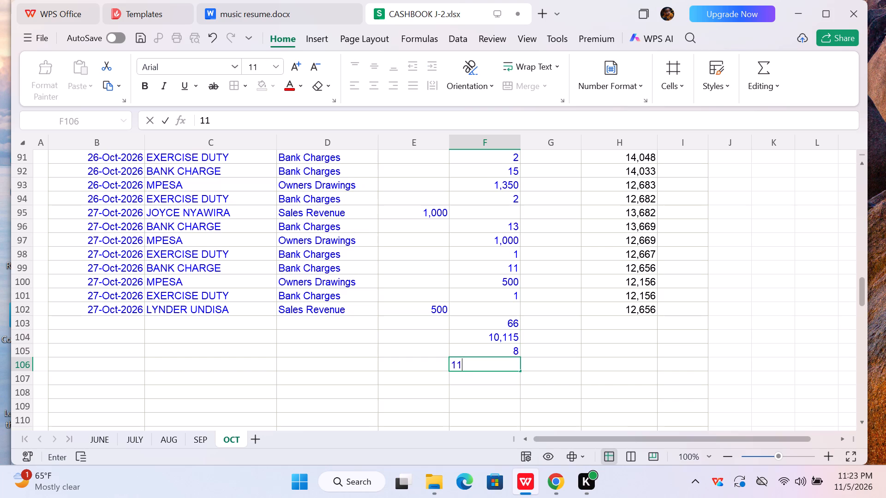
key("Down")
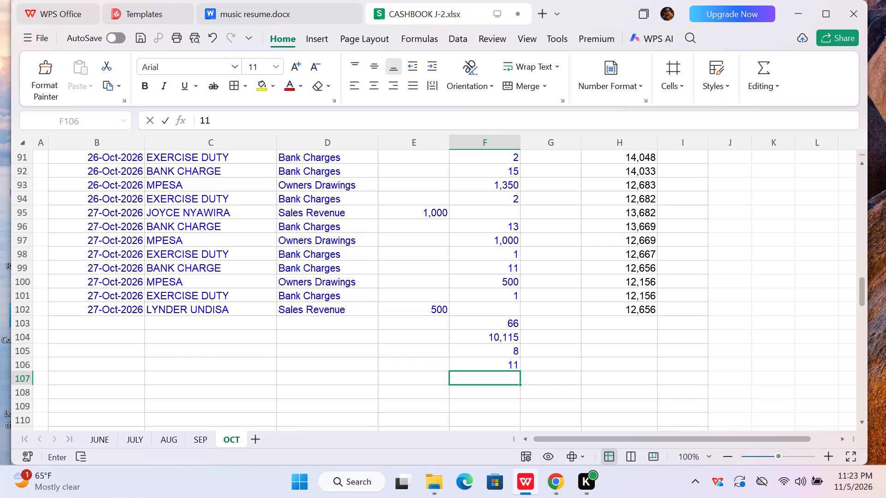
type("500")
key("Down")
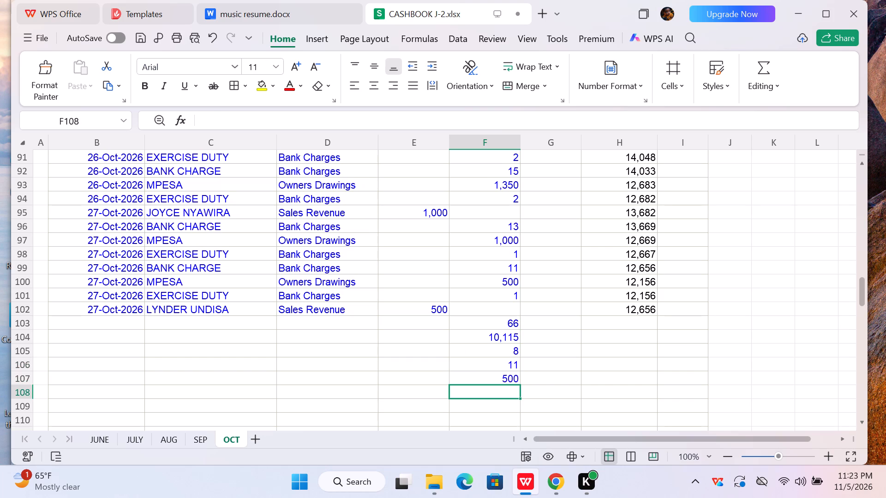
key("0")
type(".90")
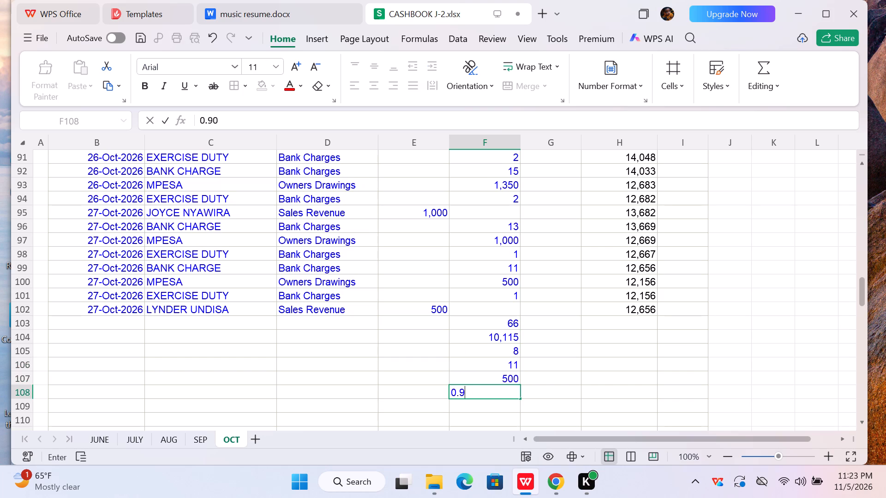
key("Down")
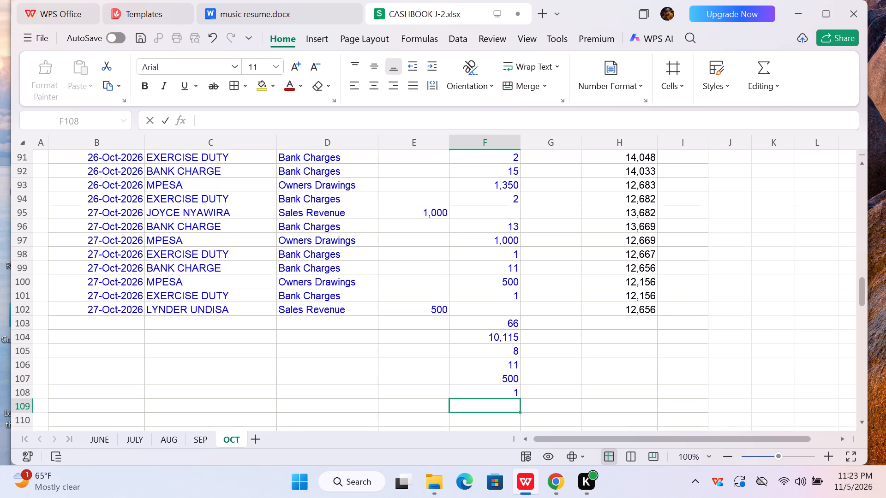
Enter the outgoing amounts 11, 150 and 0.90 in cells F109 to F111.
type("11")
key("Down")
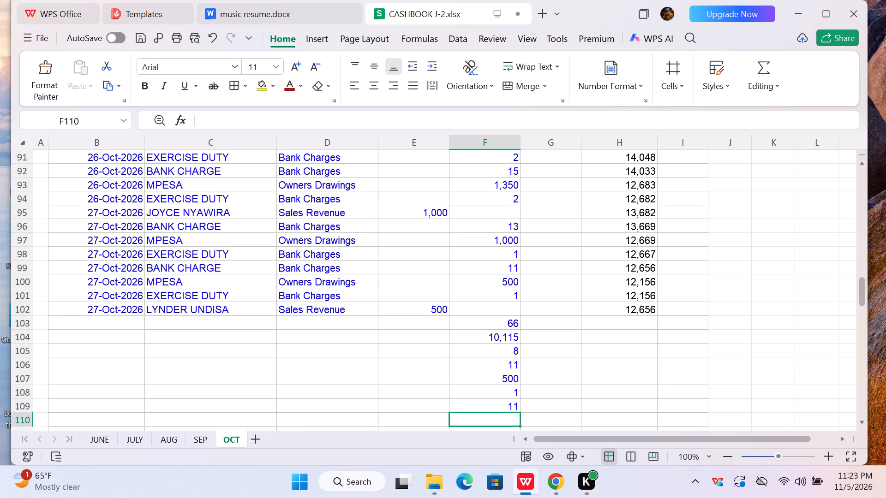
type("150")
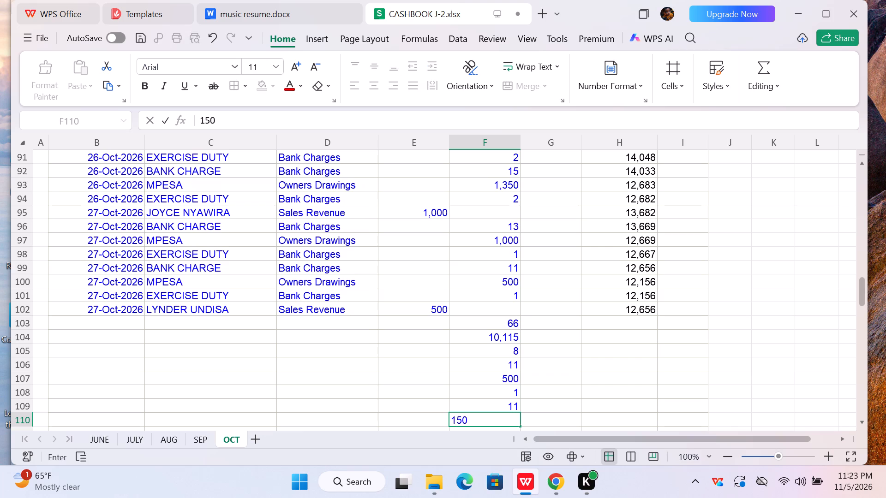
key("Down")
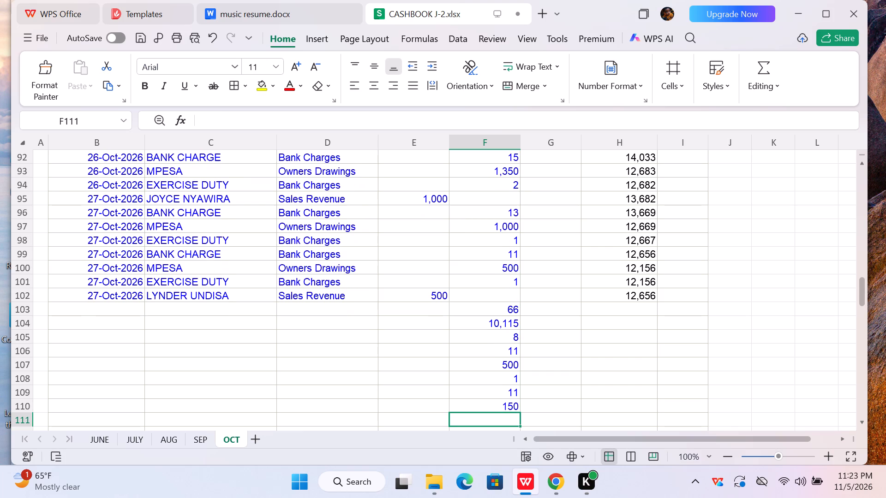
key("0")
type(".90")
key("Down")
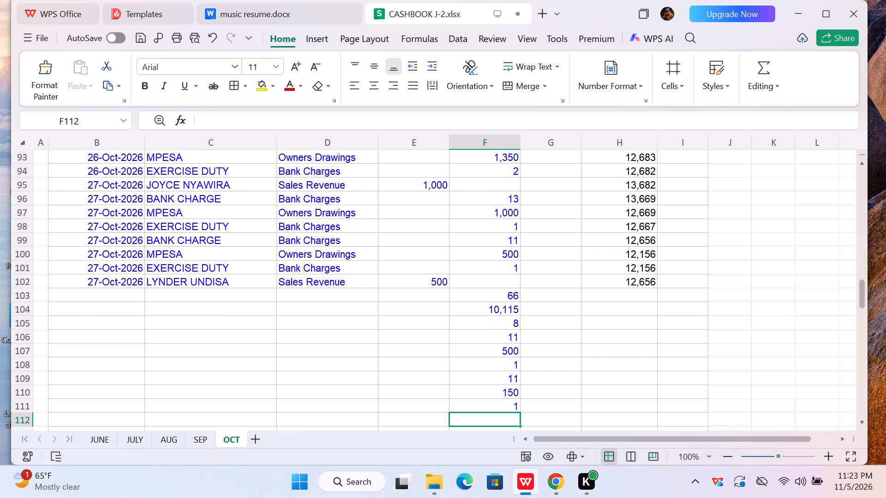
key("Up")
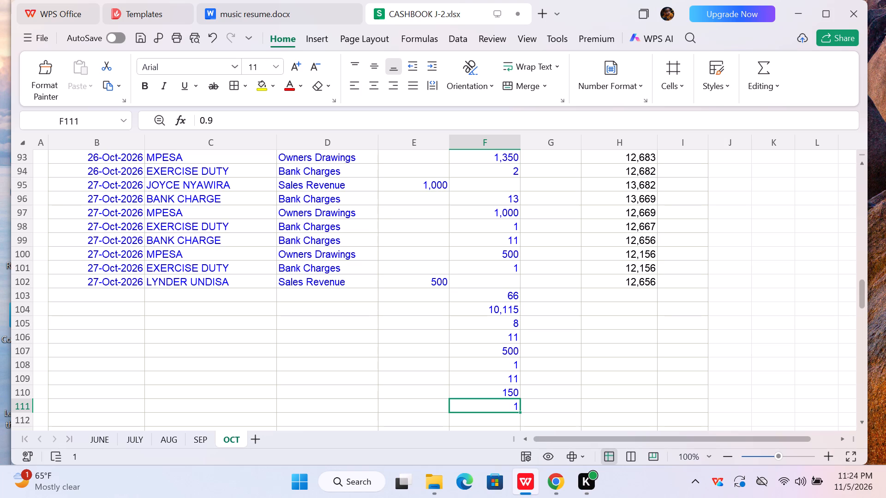
Enter the category Bank Charges in D103 for the 66 payment.
left_click(363, 291)
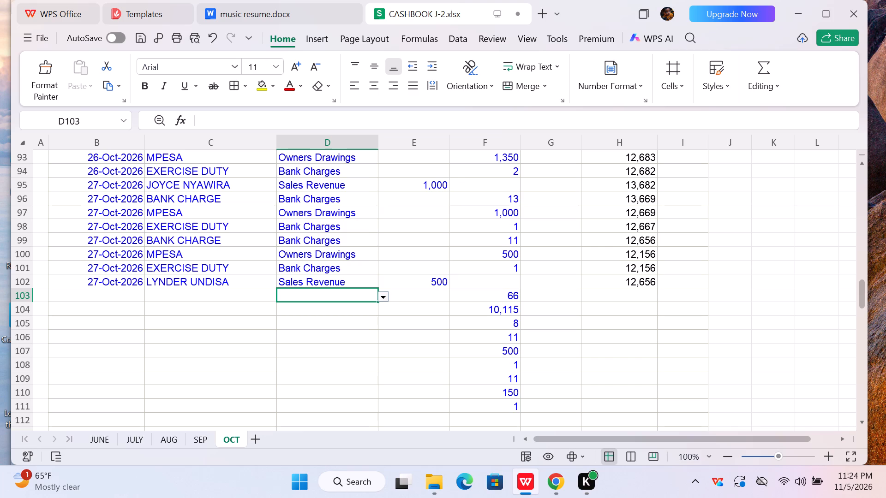
type("ank")
key("space")
key("c")
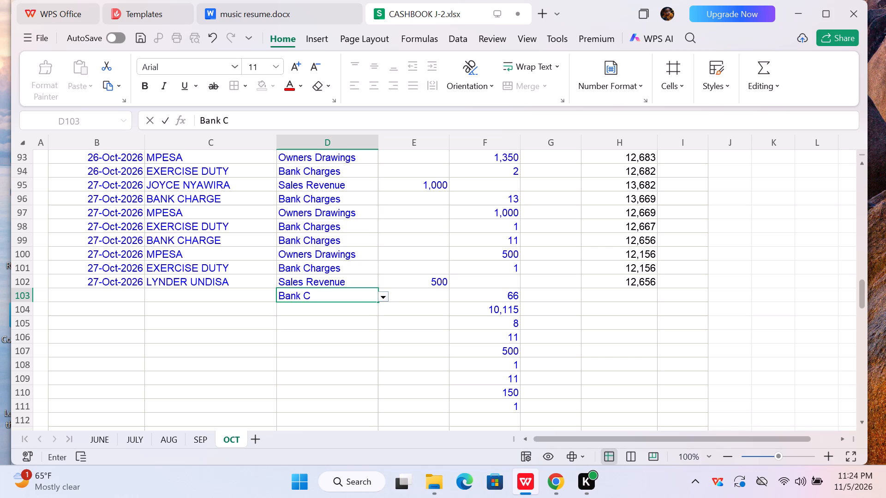
type("harges")
key("Down")
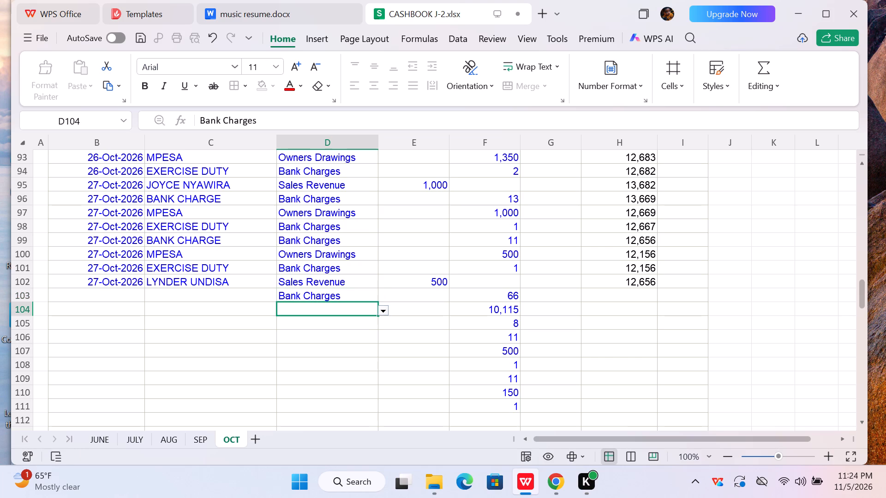
Enter the category Owners Drawings in D104 for the 10,115 payment.
type("wners")
key("space")
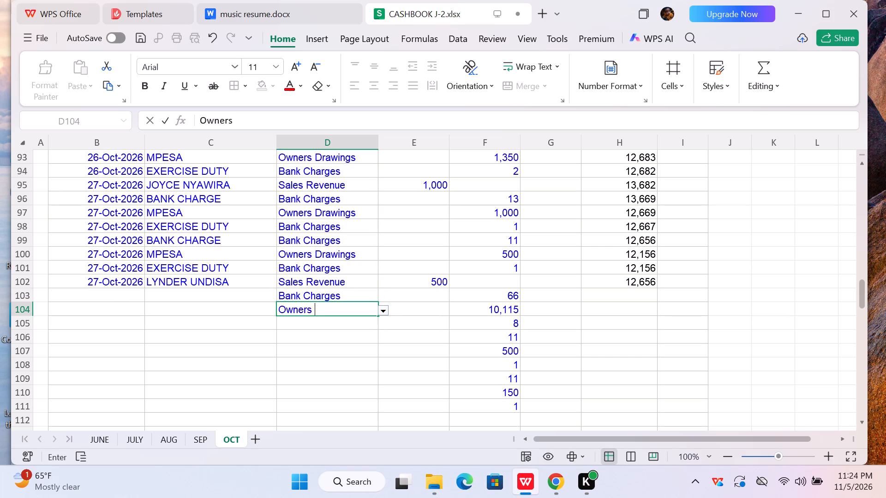
type("DR")
key("equal")
key("BackSpace")
key("BackSpace")
type("raw")
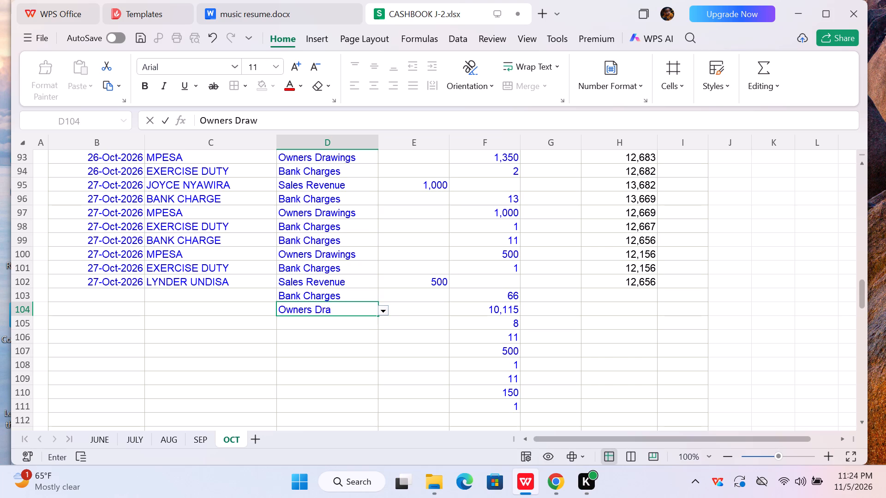
type("ings")
key("Down")
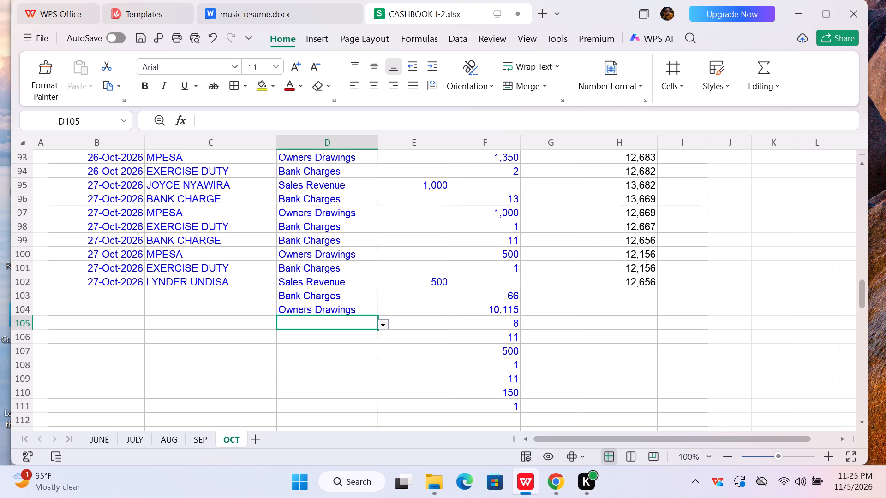
Enter the category Bank Charges in cells D105 and D106.
key("b")
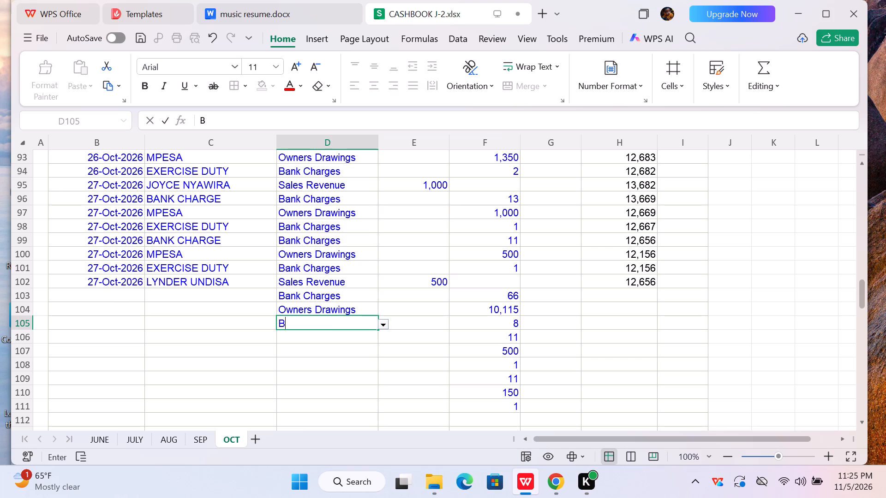
key("c")
type("harges")
key("Down")
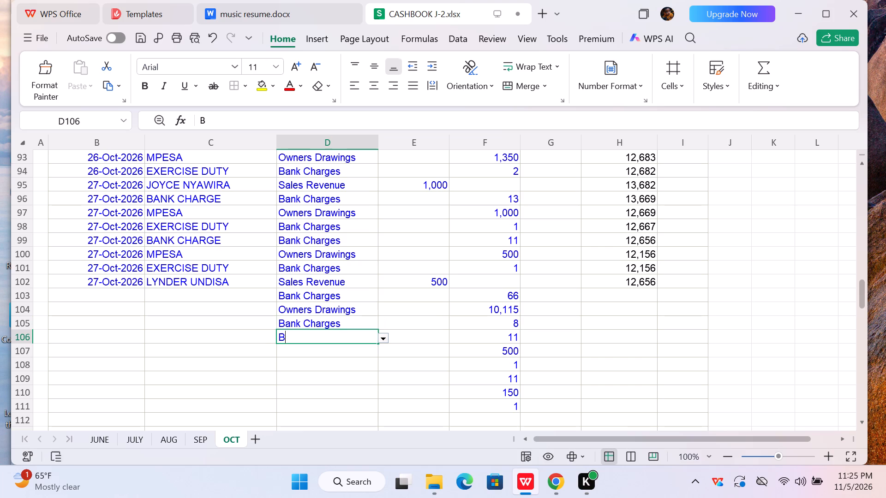
type("ank")
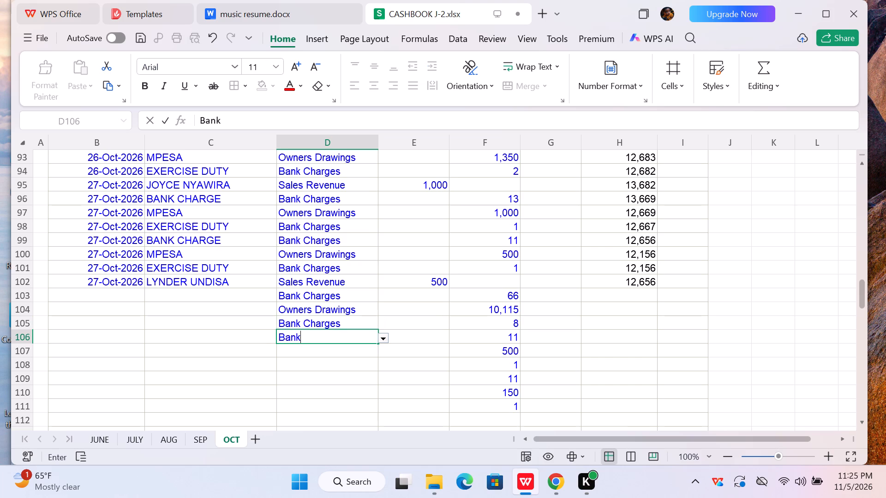
key("space")
key("c")
type("harges")
key("Down")
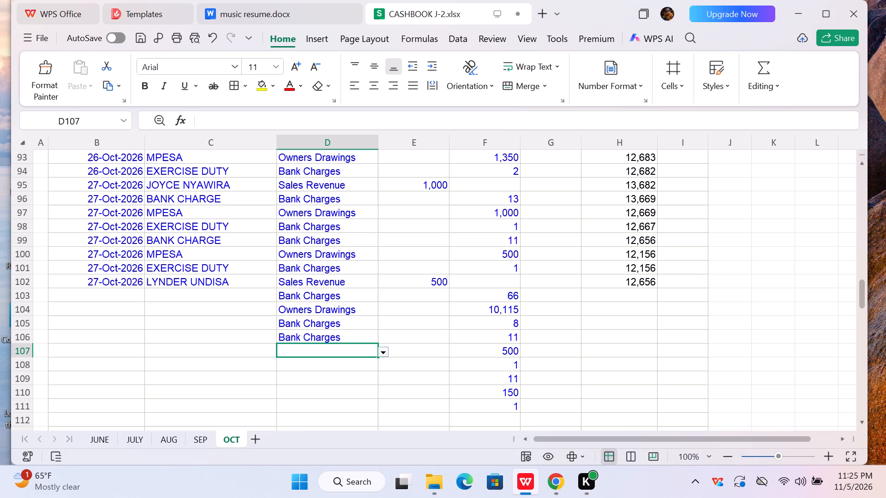
Enter the category Owners Drawings in D107 for the 500 payment.
type("OW")
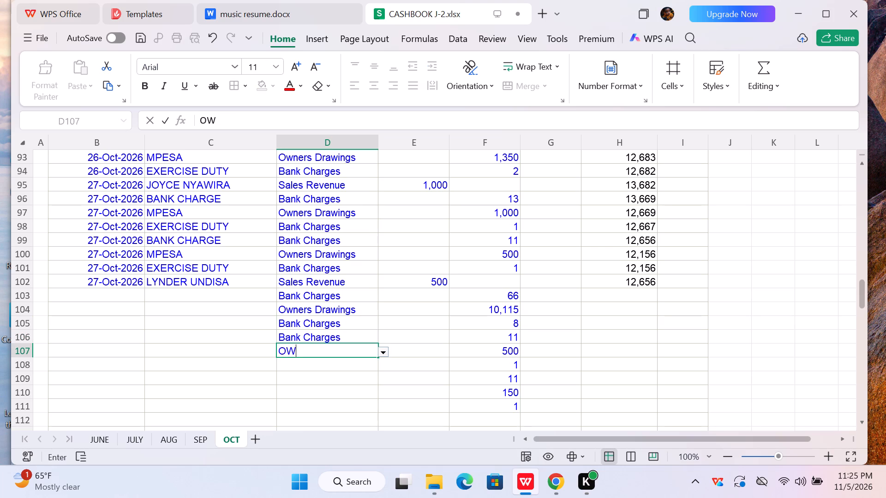
key("BackSpace")
type("wners")
key("space")
key("BackSpace")
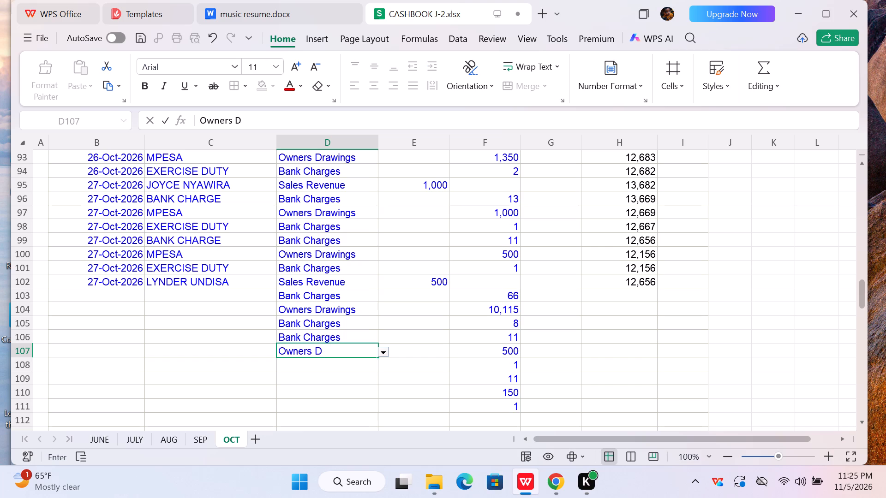
key("r")
key("BackSpace")
type("raw")
type("ings")
key("Down")
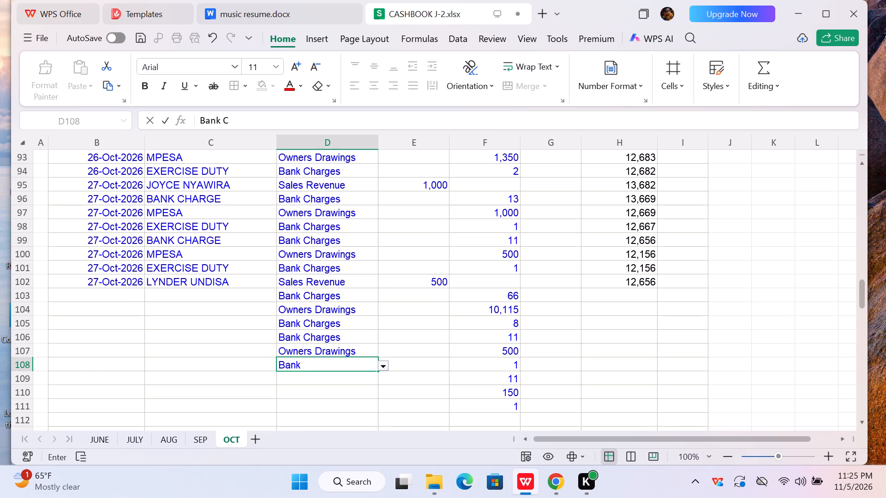
Enter the category Bank Charges in cells D108 and D109.
type("har")
type("ges")
key("Down")
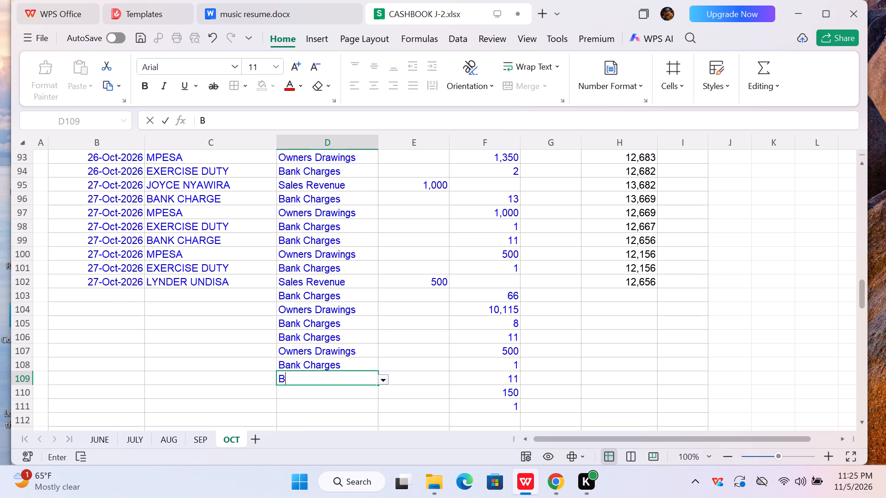
key("c")
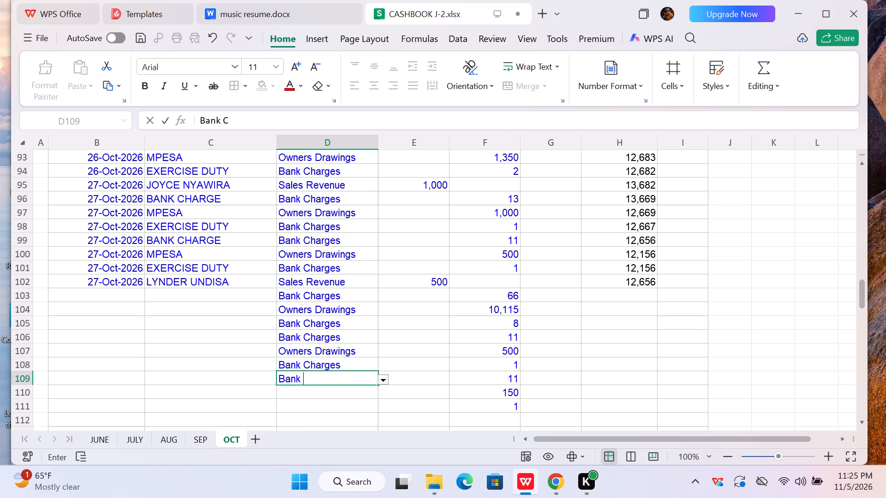
type("harges")
key("Down")
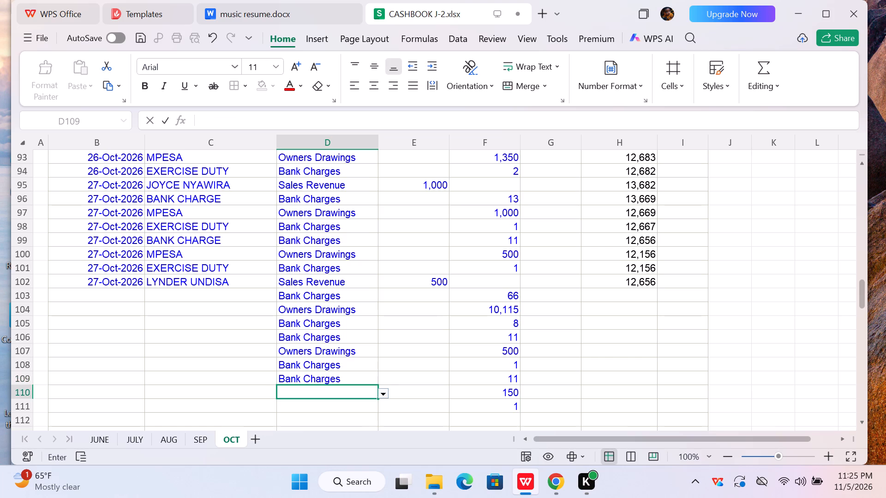
Enter the category Owners Drawings in D110 for the 150 payment and Bank Charges in D111.
key("o")
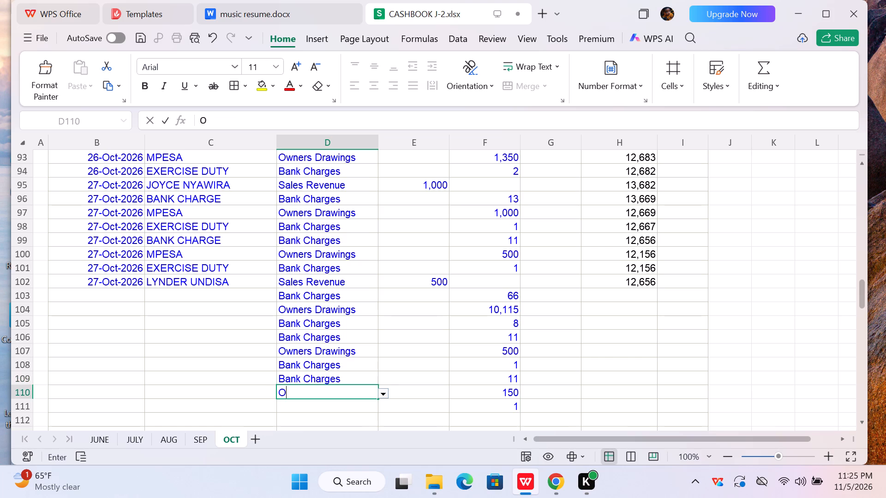
type("wn")
type("ers")
key("space")
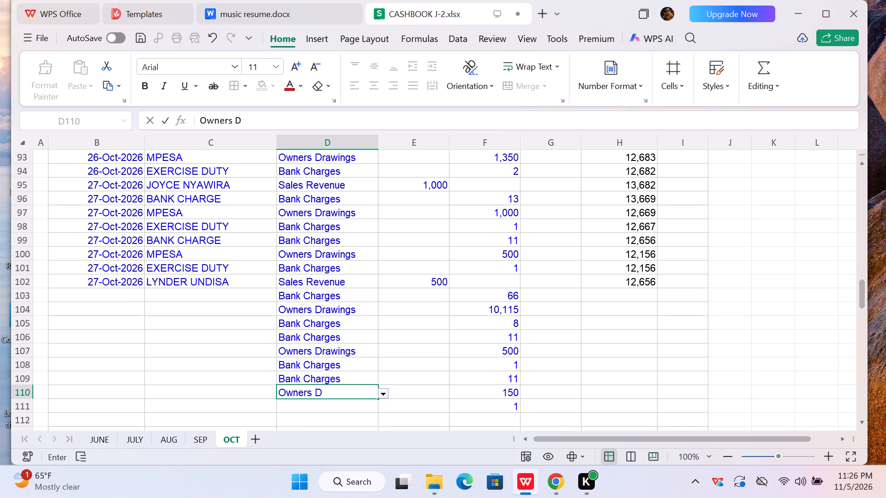
type("raw")
type("ings")
key("Down")
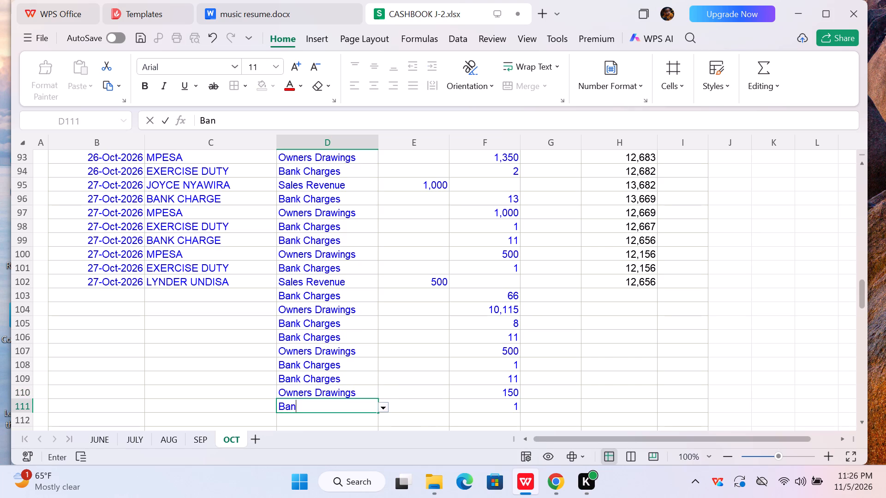
key("c")
type("harges")
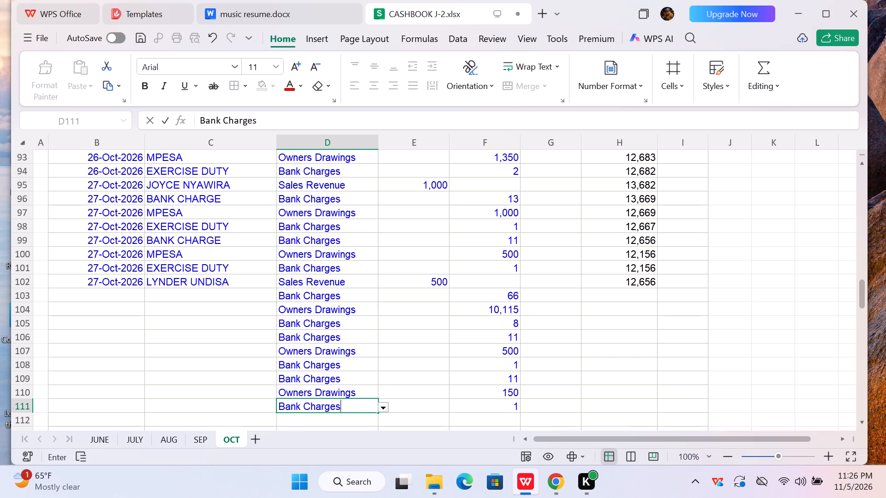
Fill in the descriptions upward from row 111: EXERCISE DUTY in C111, MPESA in C110 and BANK CHARGE in C109.
left_click(205, 405)
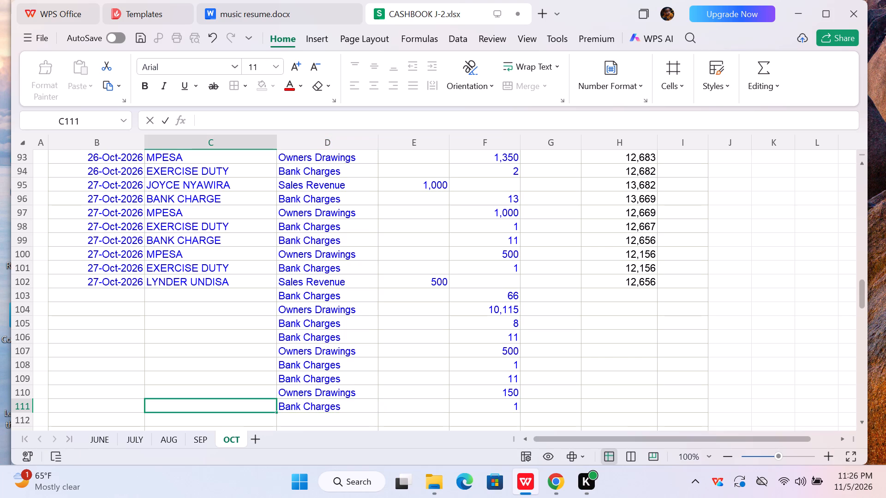
key("e")
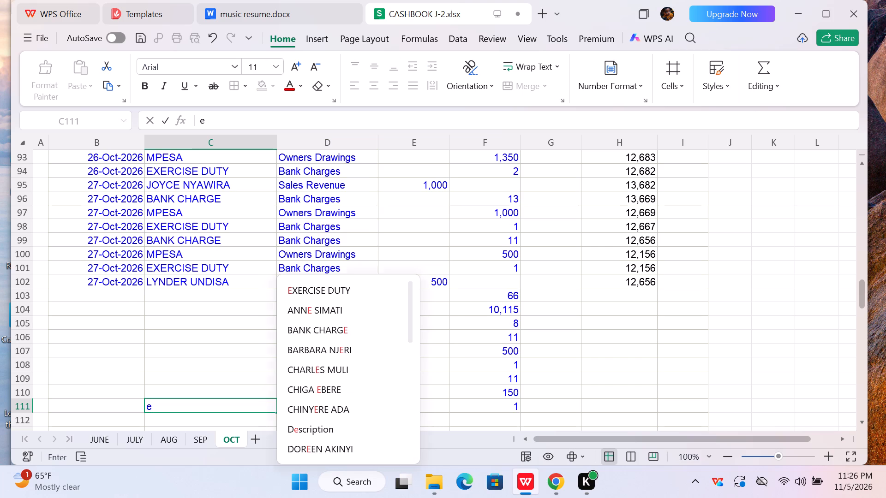
key("x")
key("Up")
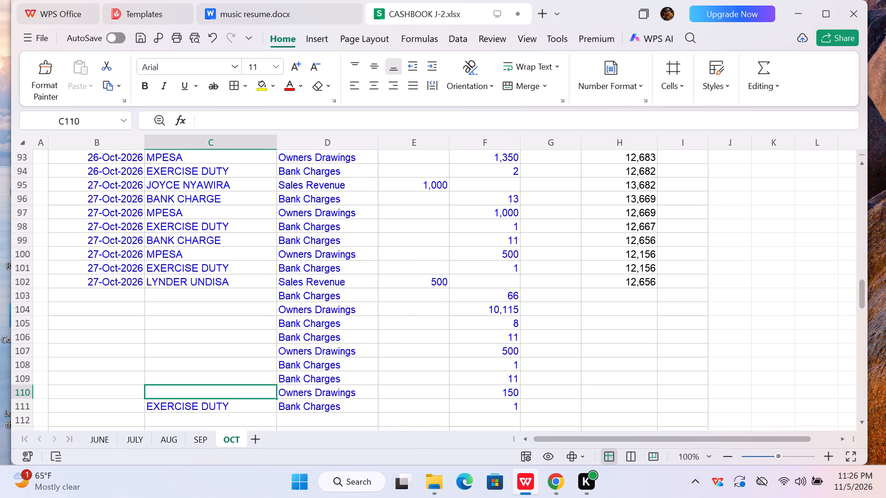
key("m")
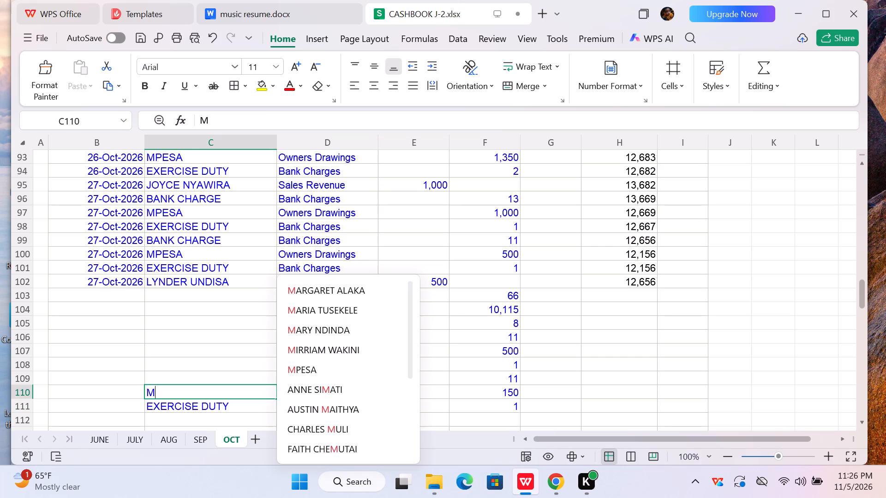
key("p")
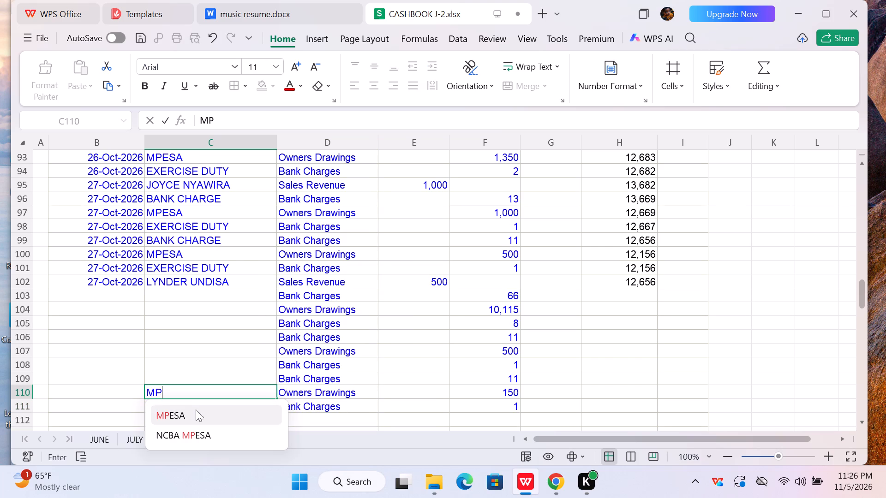
left_click(196, 414)
left_click(209, 379)
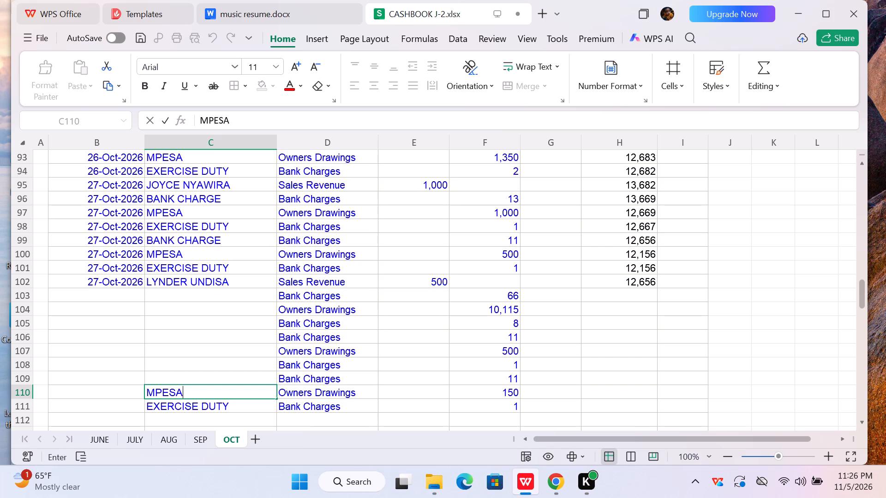
key("b")
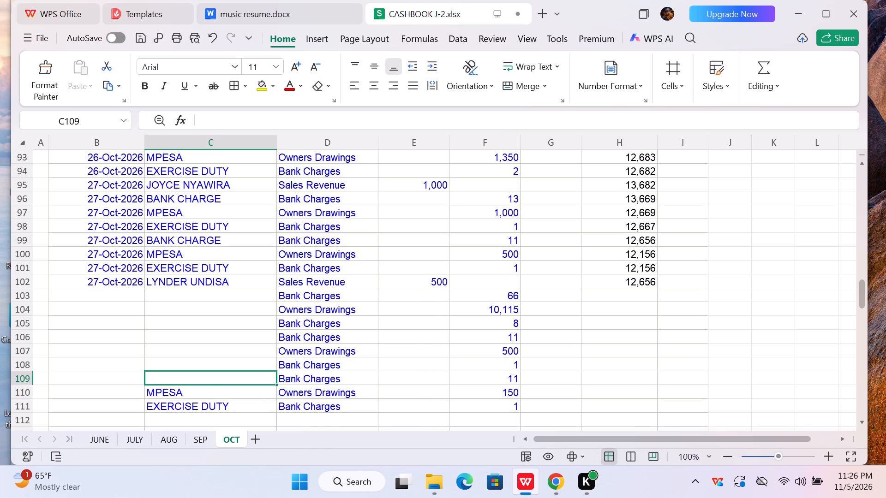
left_click(330, 289)
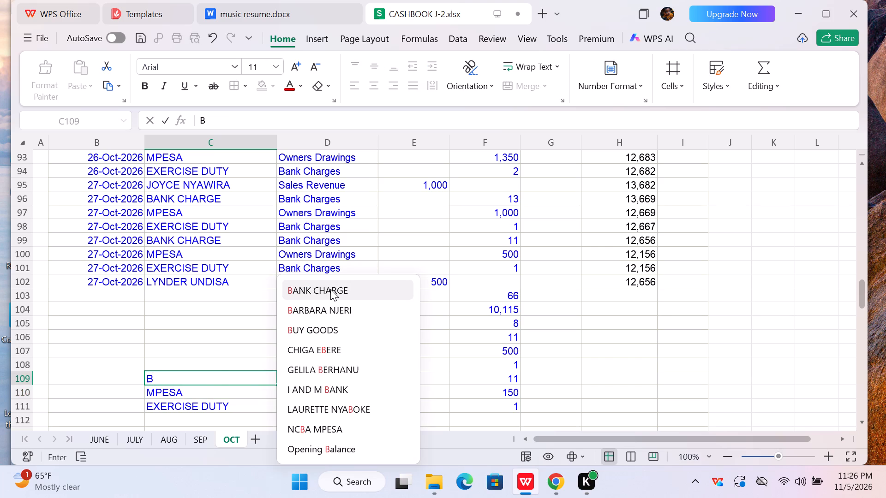
Enter the description EXERCISE DUTY in C108 and BANK CHARGE in C107.
left_click(215, 362)
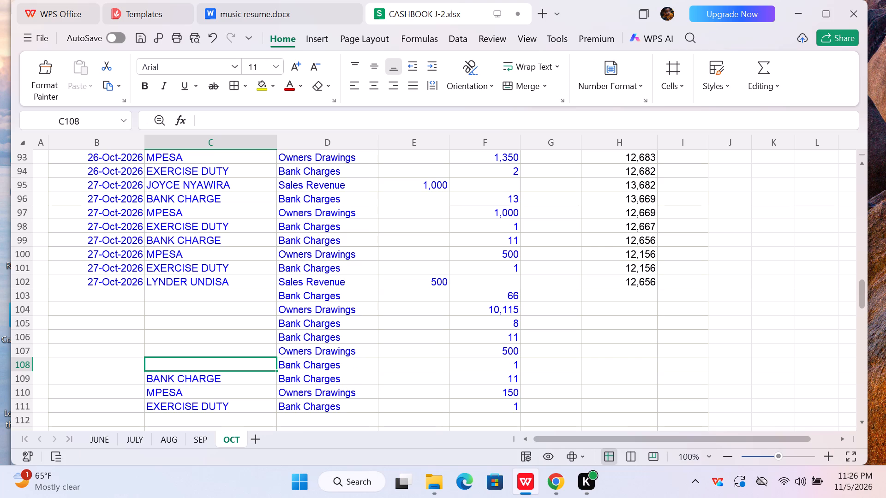
type("EX")
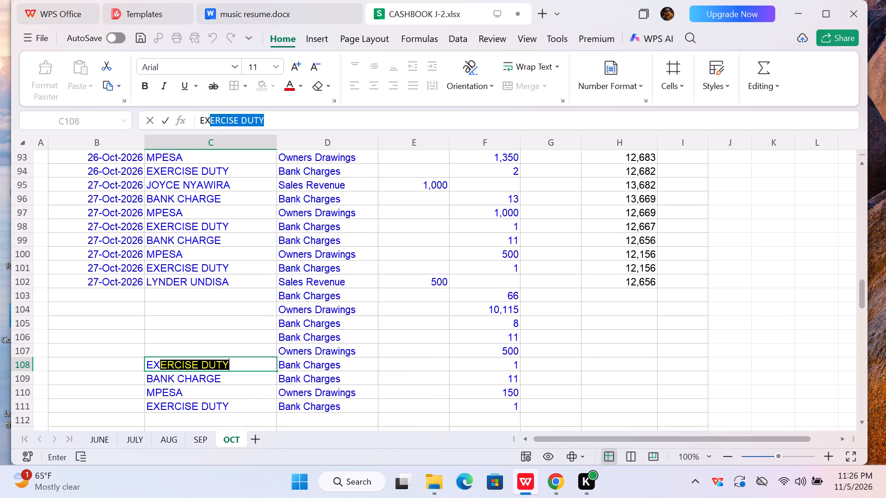
key("Up")
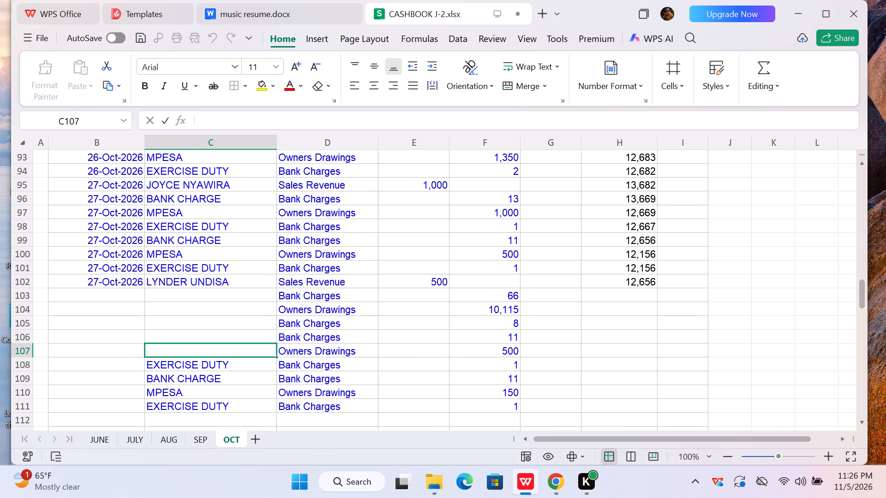
key("b")
key("a")
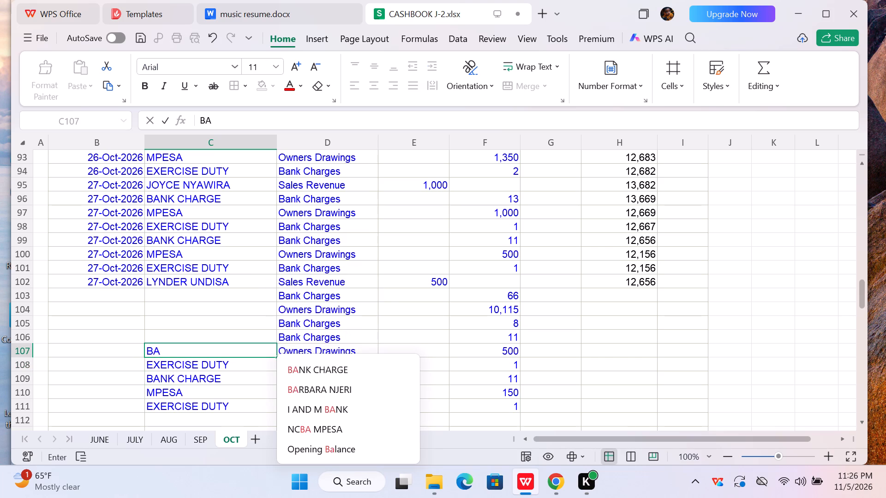
left_click(309, 372)
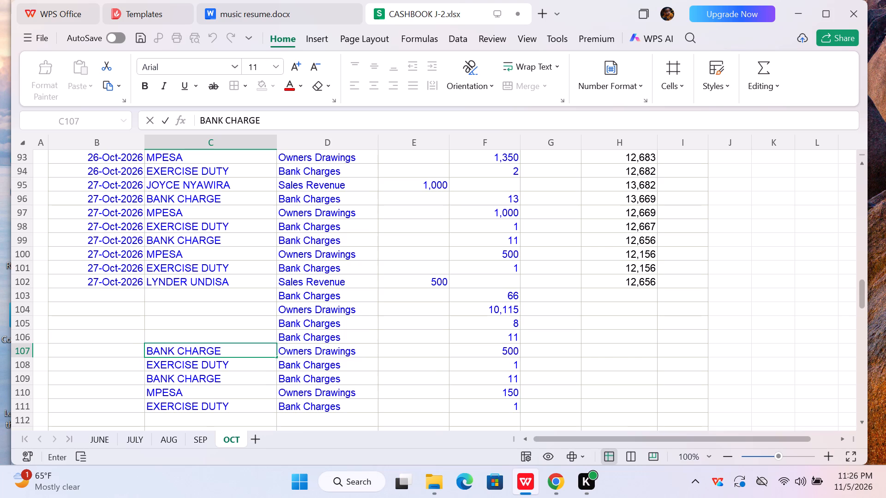
Enter the descriptions MPESA in C106, BANK CHARGE in C105 and EXERCISE DUTY in C104.
left_click(229, 336)
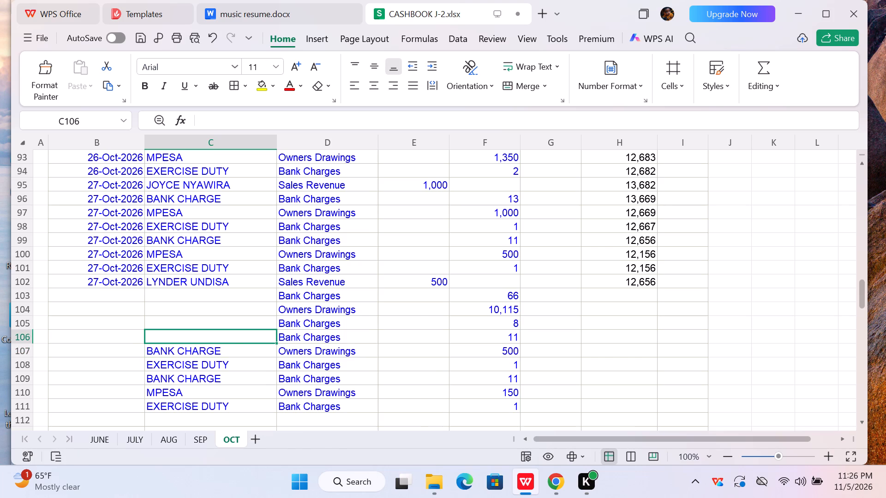
type("MP")
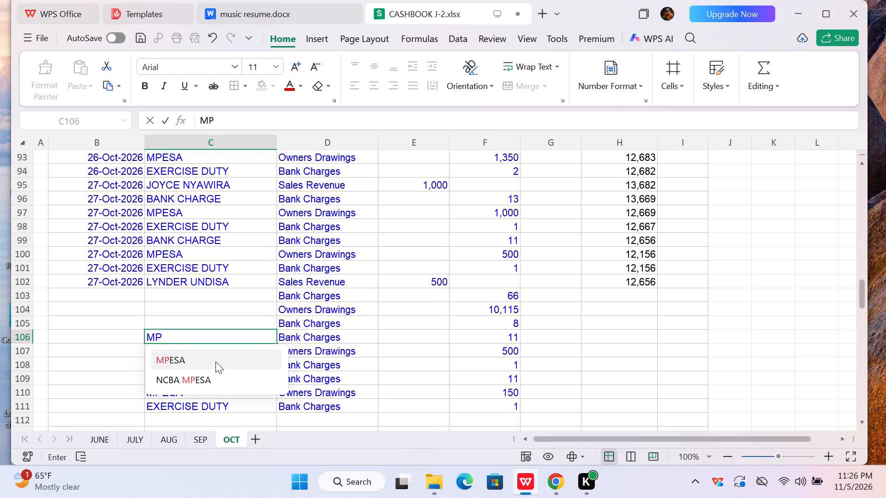
left_click(216, 364)
left_click(191, 318)
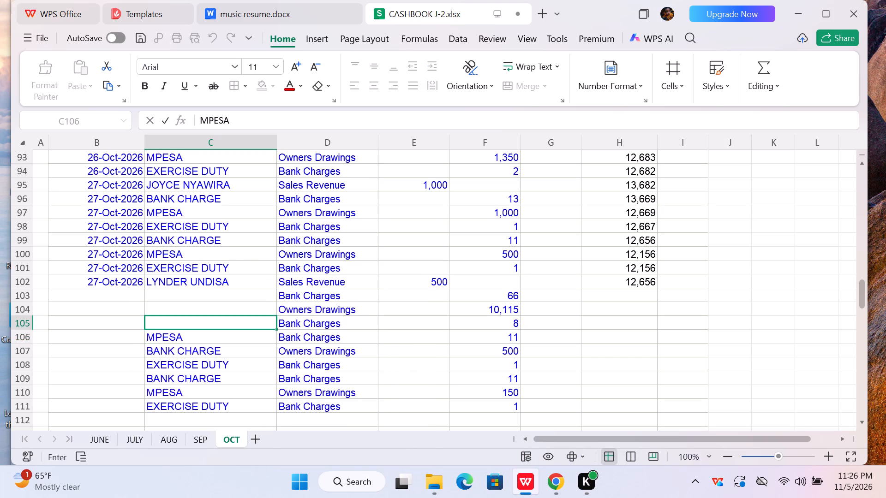
type("BA")
left_click(184, 344)
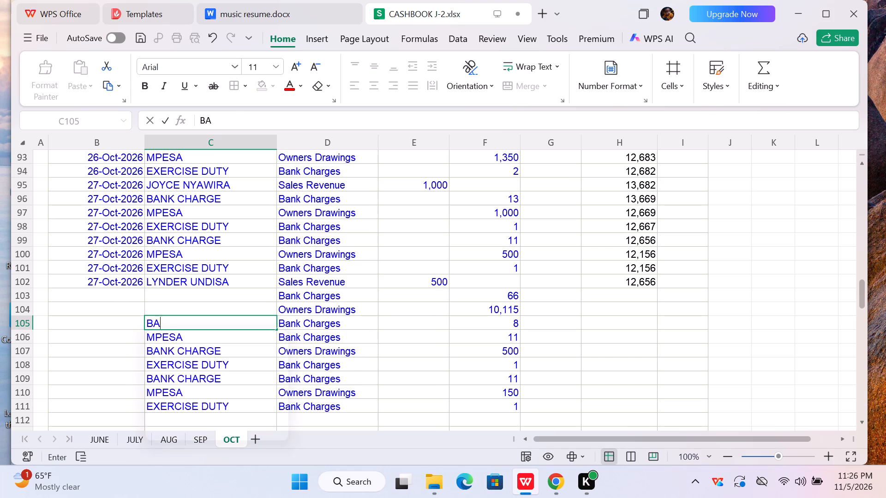
left_click(181, 307)
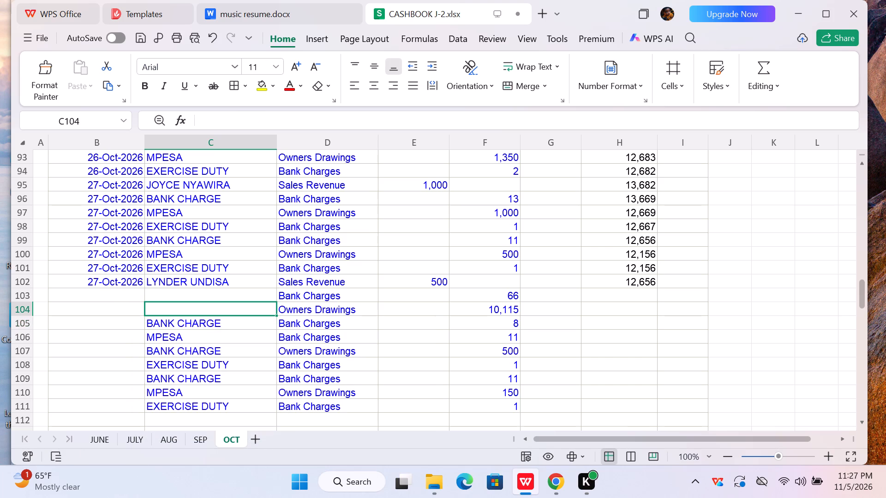
type("EX")
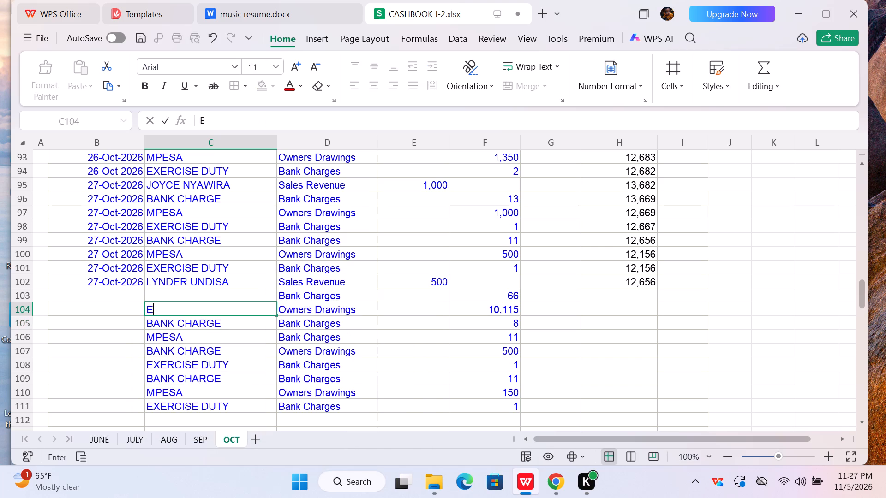
key("Up")
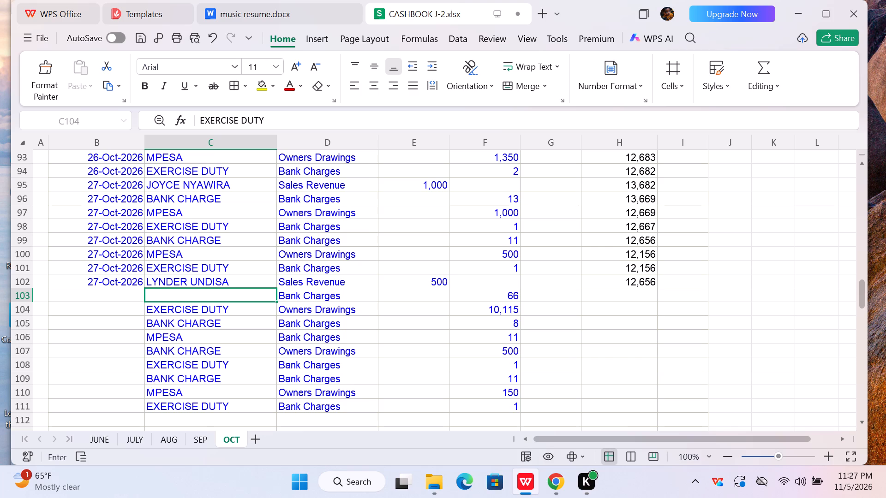
Correct the descriptions to EXERCISE DUTY in C105 and MPESA in C104.
left_click(30, 365)
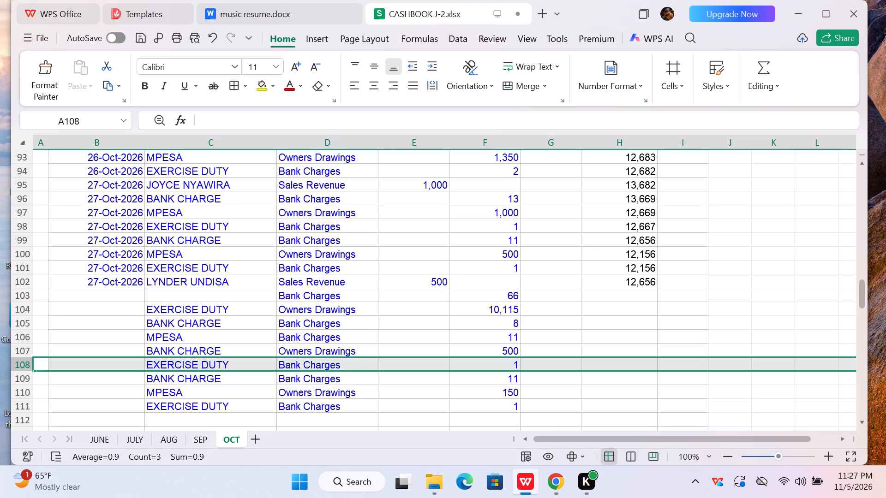
left_click(33, 309)
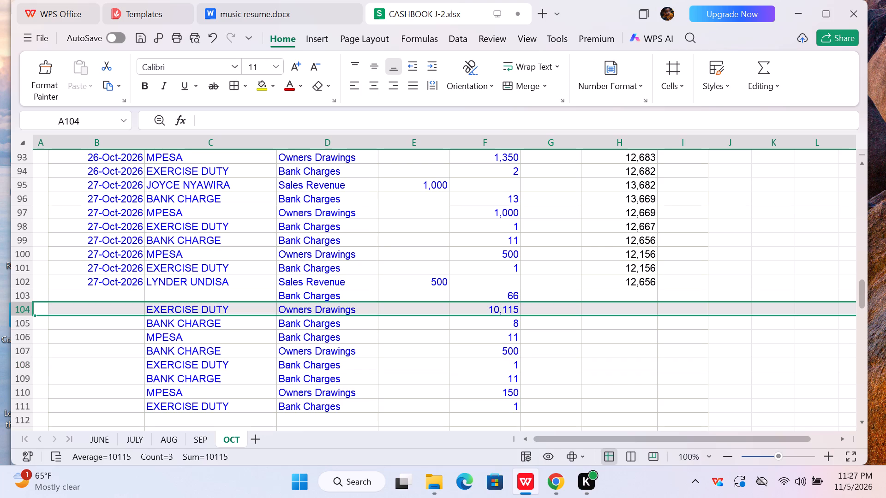
left_click(175, 324)
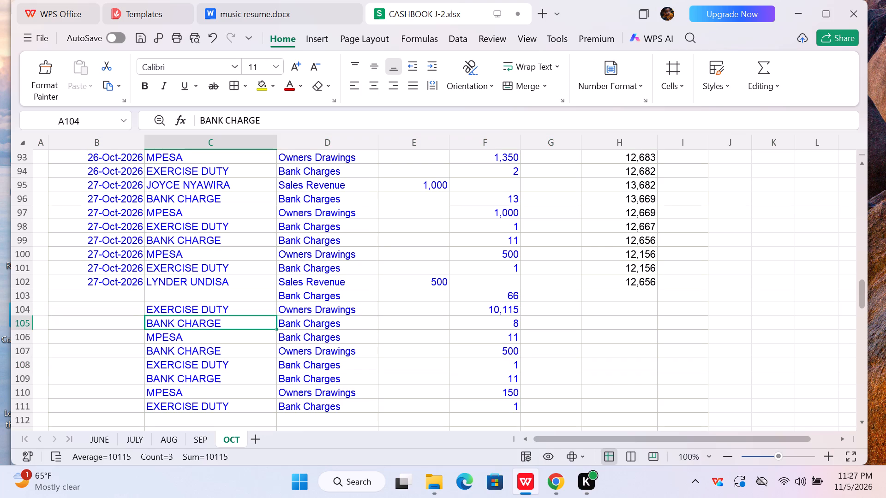
key("e")
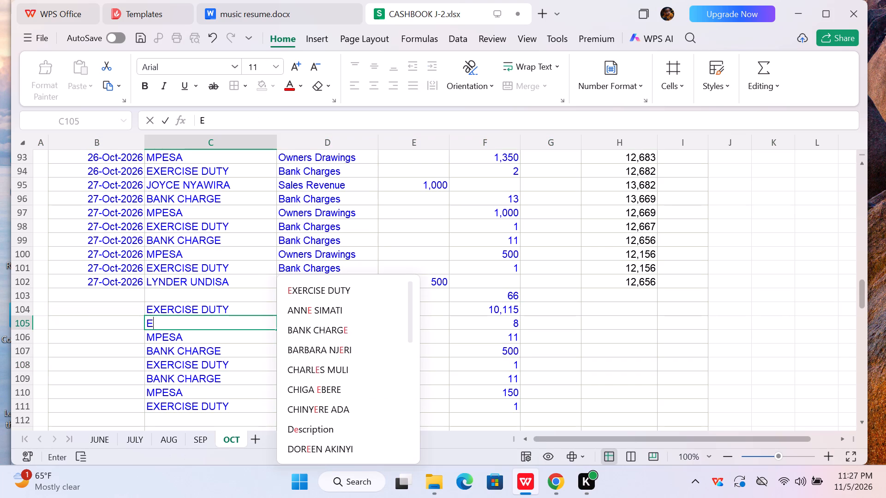
key("x")
key("Up")
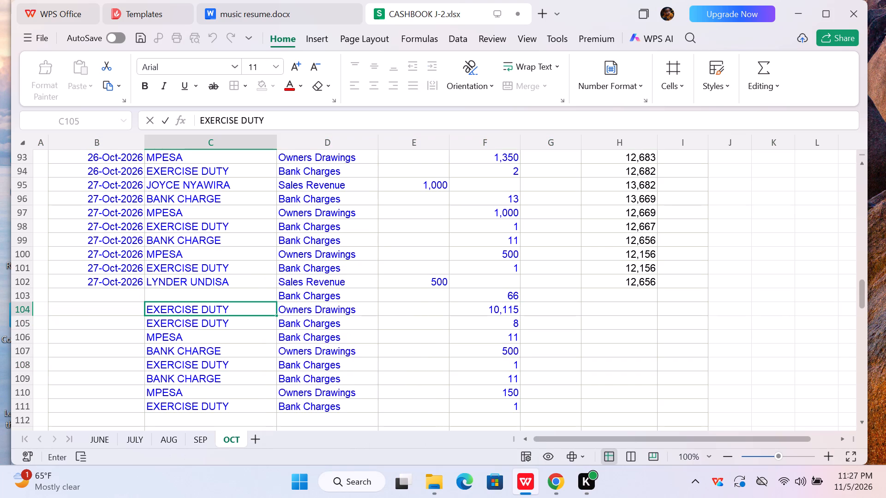
type("BA")
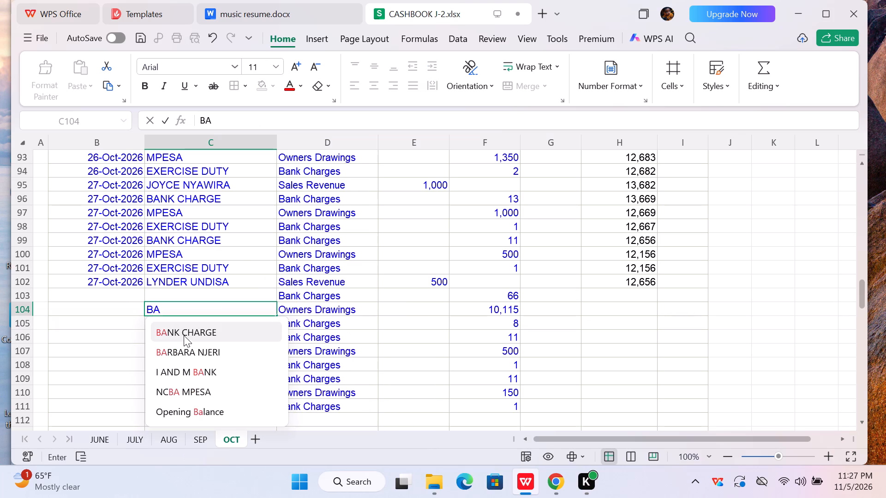
key("BackSpace")
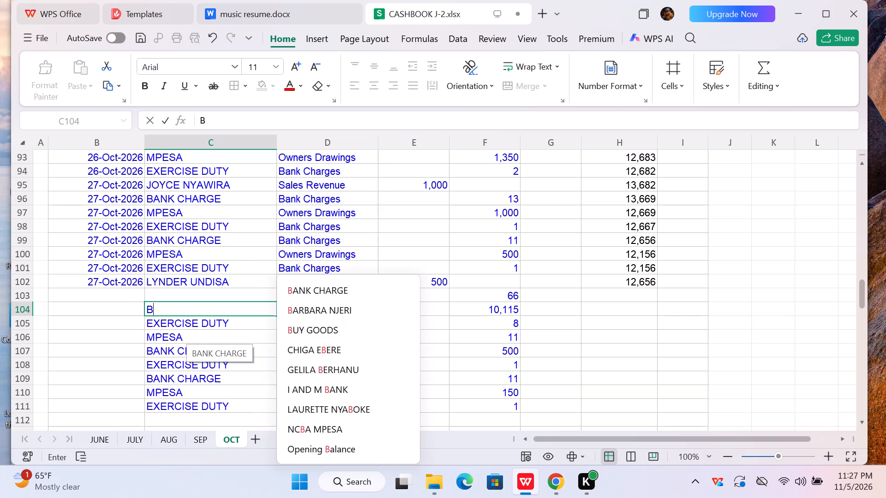
key("BackSpace")
type("MP")
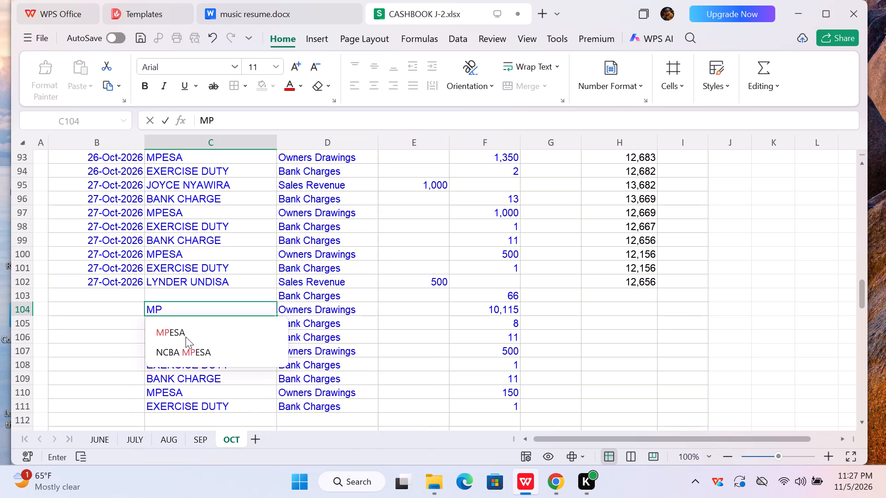
left_click(186, 337)
Enter the description BANK CHARGE in C103 for the 66 payment.
left_click(189, 297)
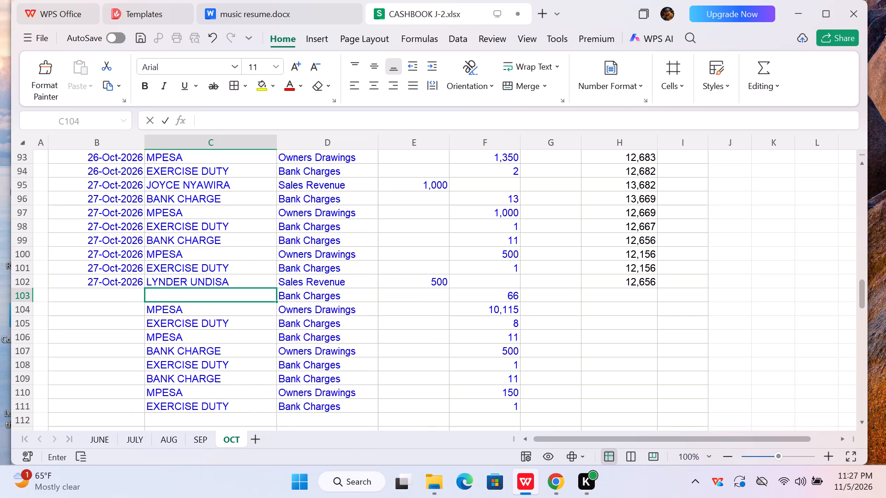
key("b")
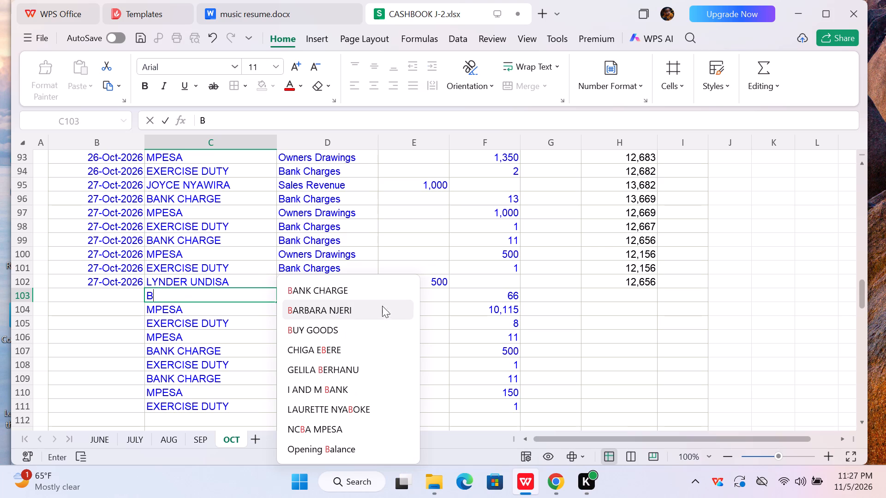
left_click(362, 291)
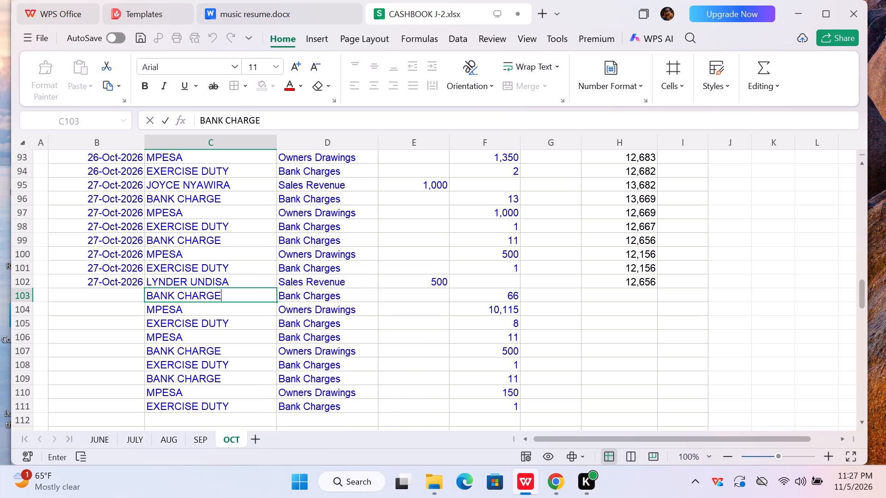
left_click(113, 283)
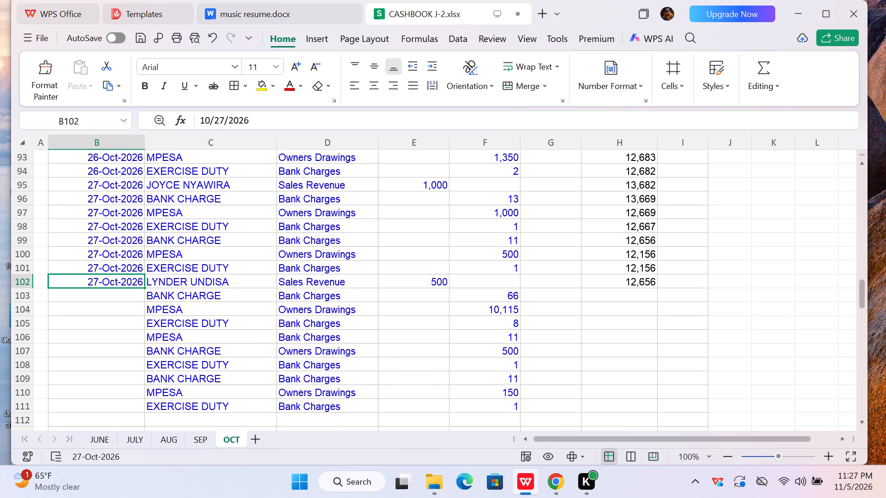
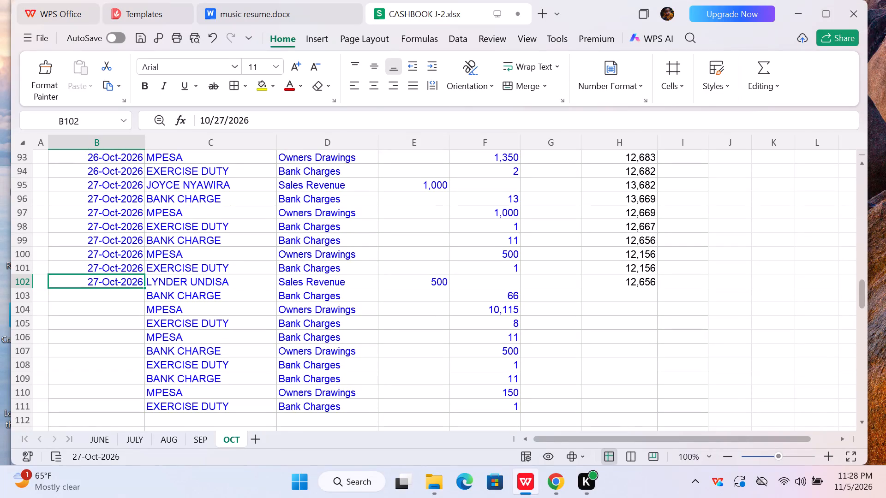
Extend the date column to 28-Oct-2026 in B103 and copy that date into B104 through B107.
left_click_drag(144, 287, 144, 300)
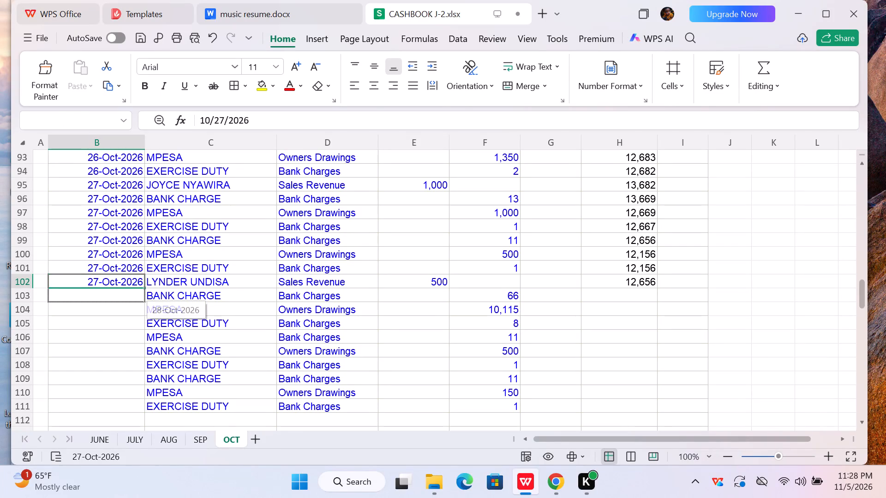
left_click_drag(144, 300, 145, 303)
left_click(132, 292)
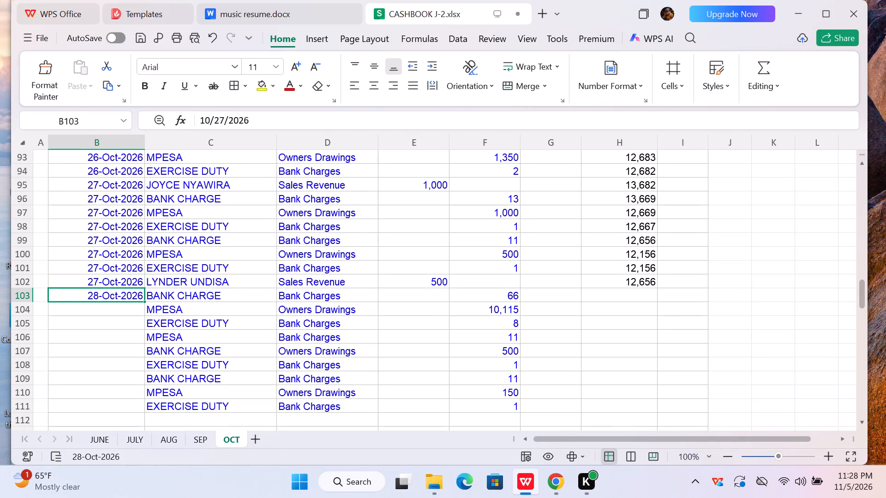
key("ctrl+c")
left_click(137, 308)
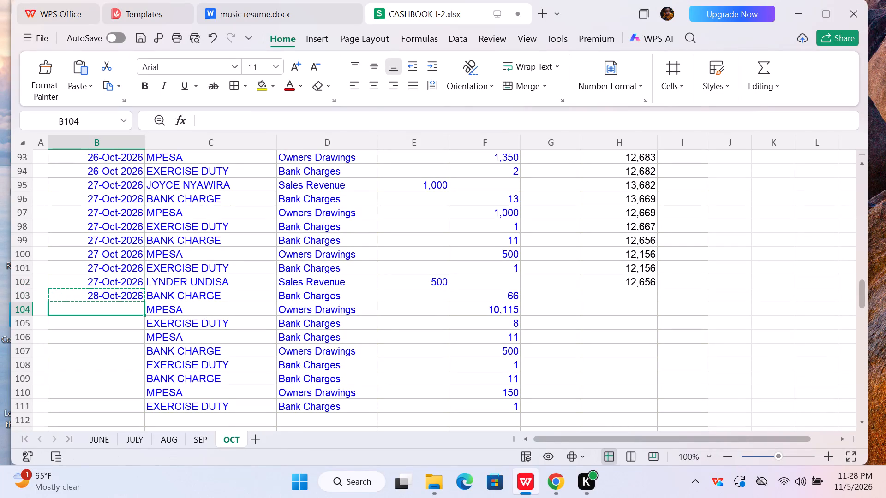
key("ctrl+v")
left_click(137, 326)
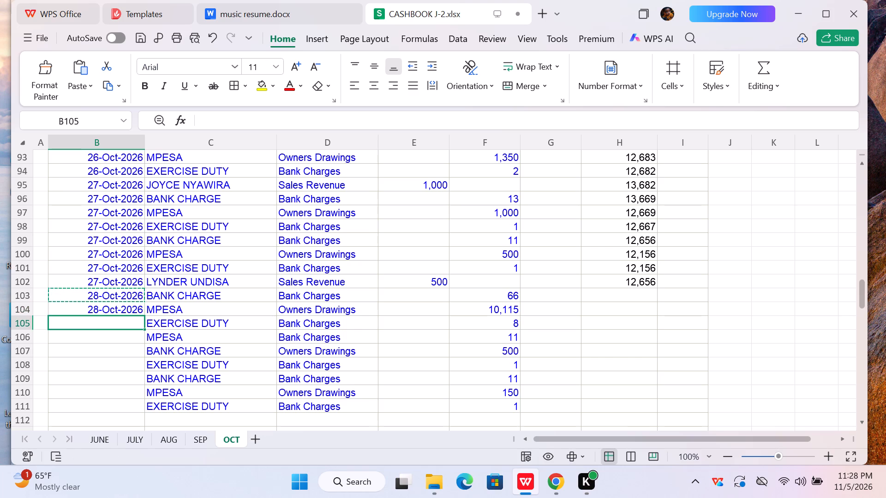
key("ctrl+v")
left_click(137, 334)
key("ctrl+v")
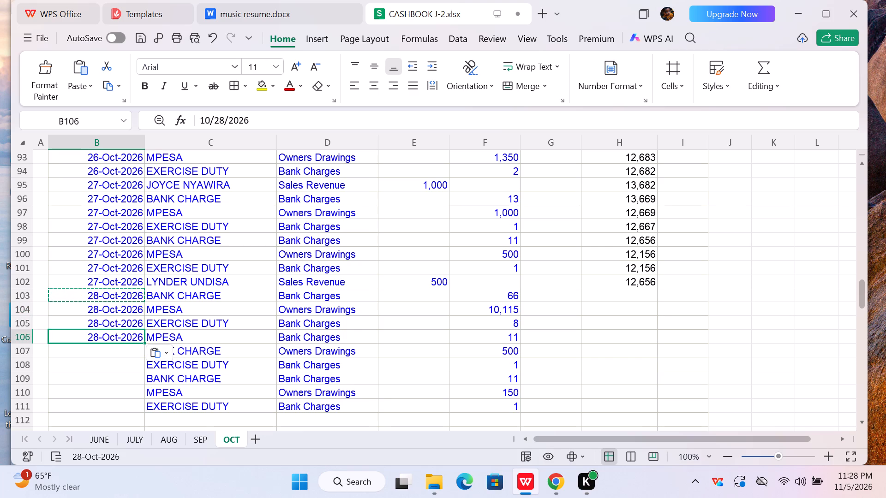
left_click(139, 353)
key("ctrl+v")
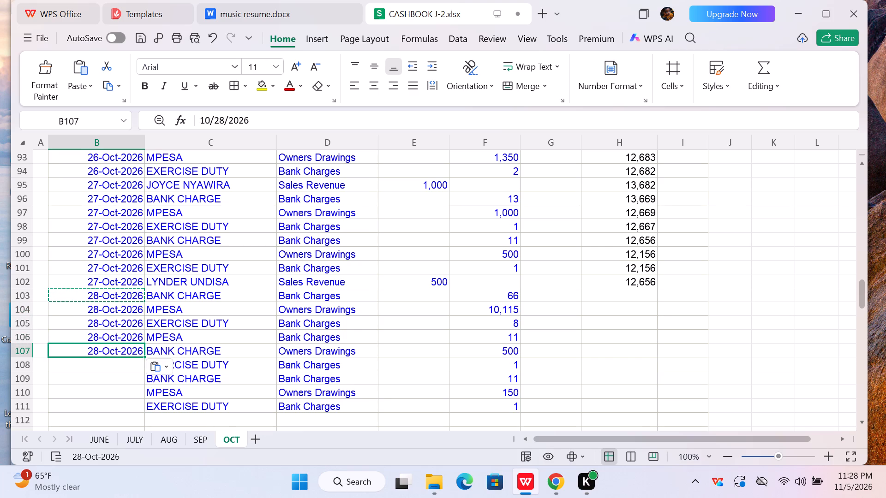
Copy the date 28-Oct-2026 into B108 through B111 for the remaining bank charge, MPESA and duty entries.
left_click(135, 364)
key("ctrl+v")
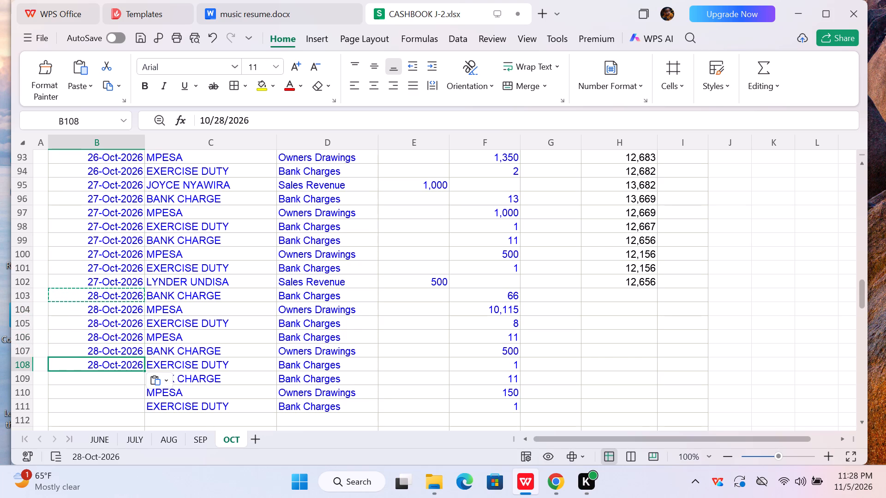
left_click(136, 377)
key("ctrl+v")
left_click(137, 386)
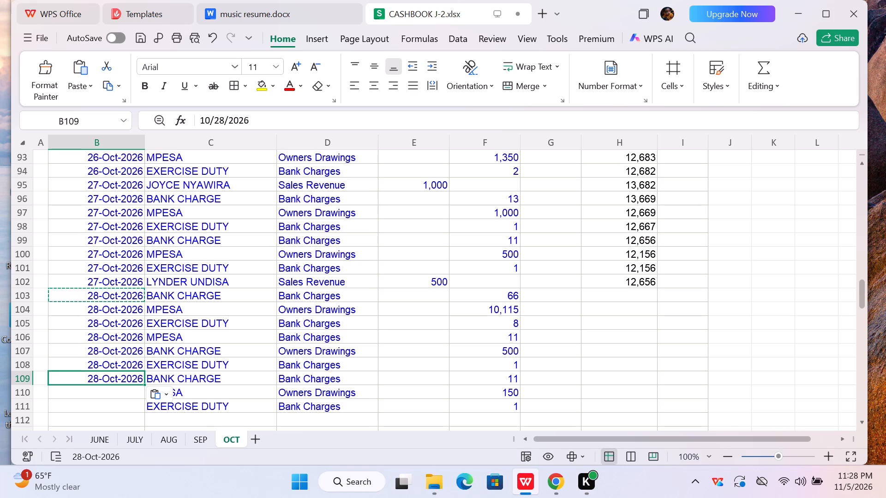
left_click(138, 394)
key("ctrl+v")
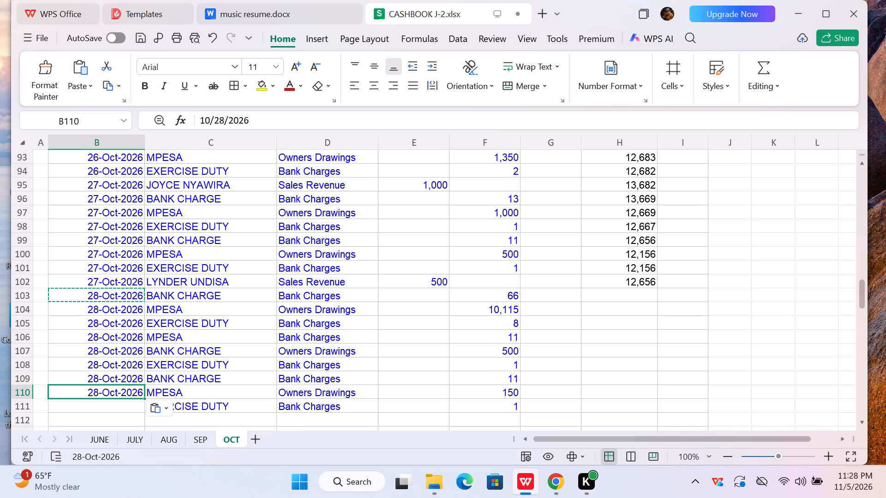
left_click(142, 407)
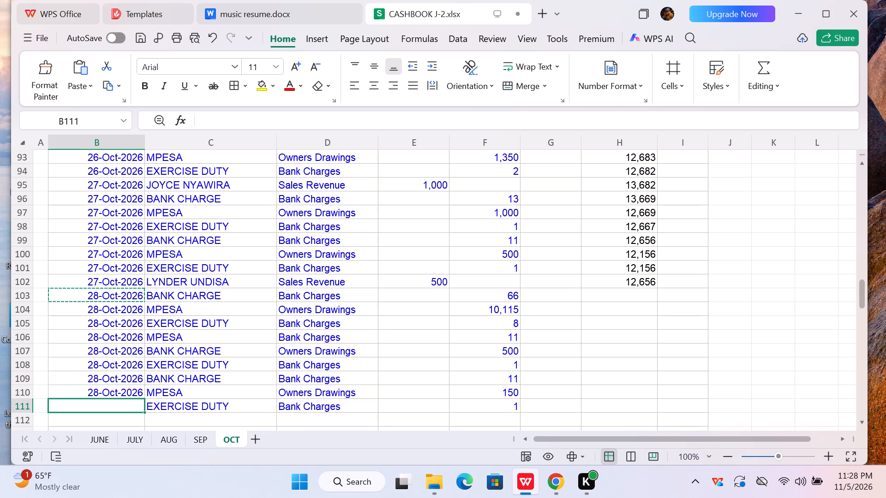
key("ctrl+v")
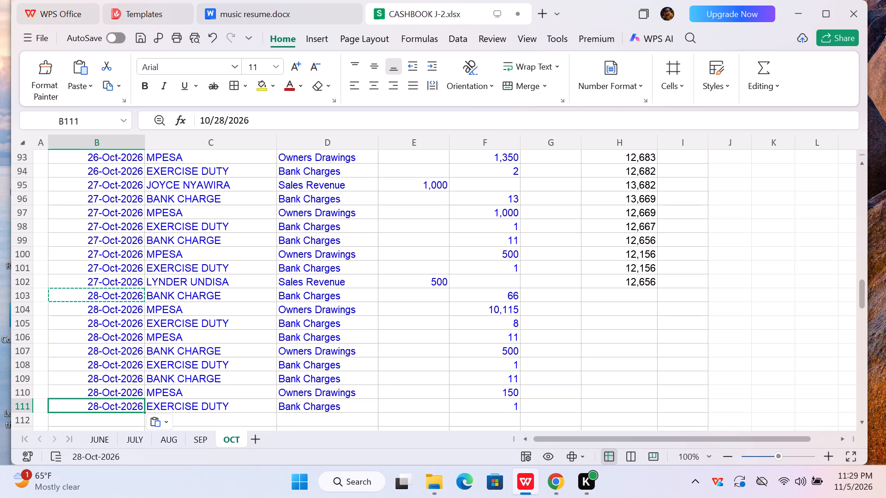
Fill the running balance formula from H102 down through H111.
left_click_drag(645, 281, 657, 406)
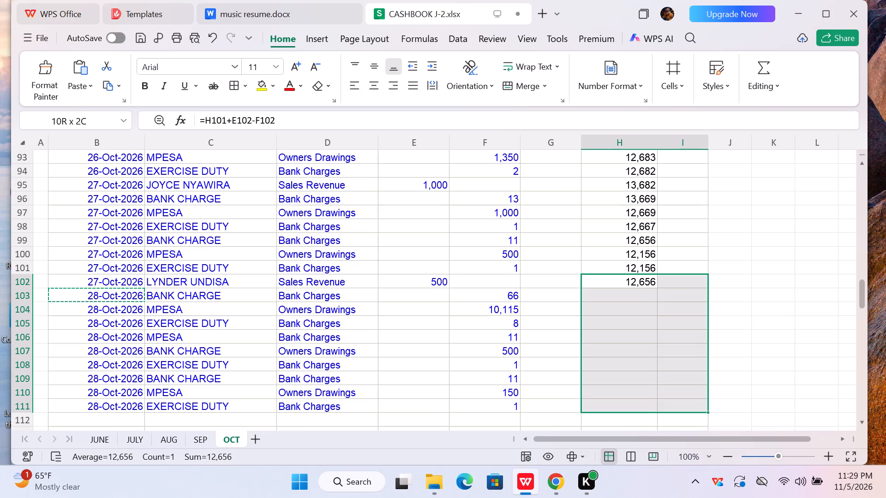
left_click_drag(657, 406, 641, 286)
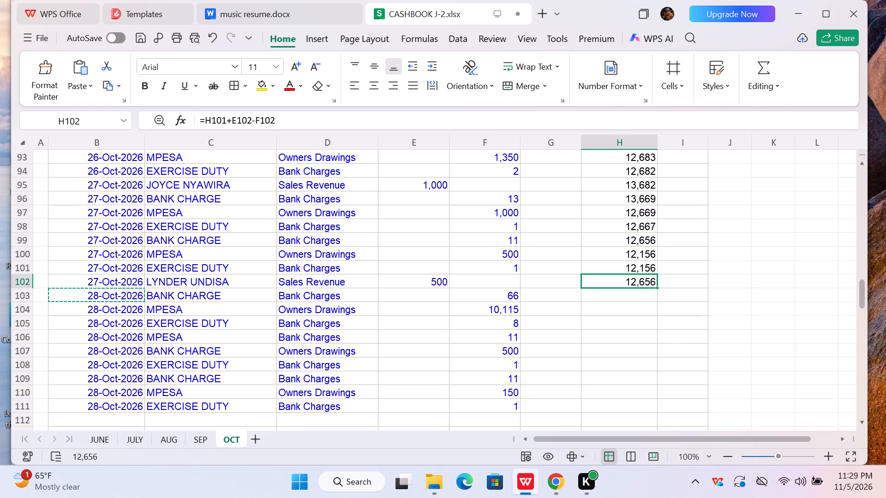
left_click(641, 284)
left_click_drag(656, 289, 656, 418)
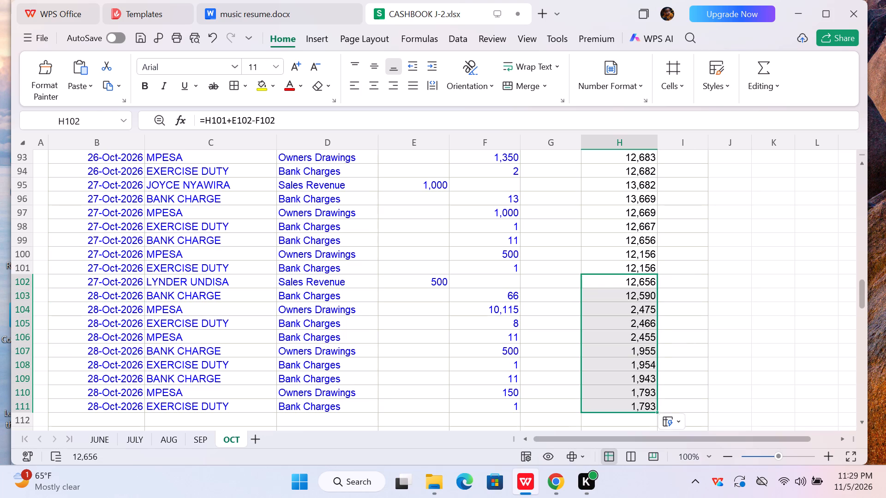
Delete the leftover September transaction rows 116 to 198 above the TOTAL row.
left_click(859, 421)
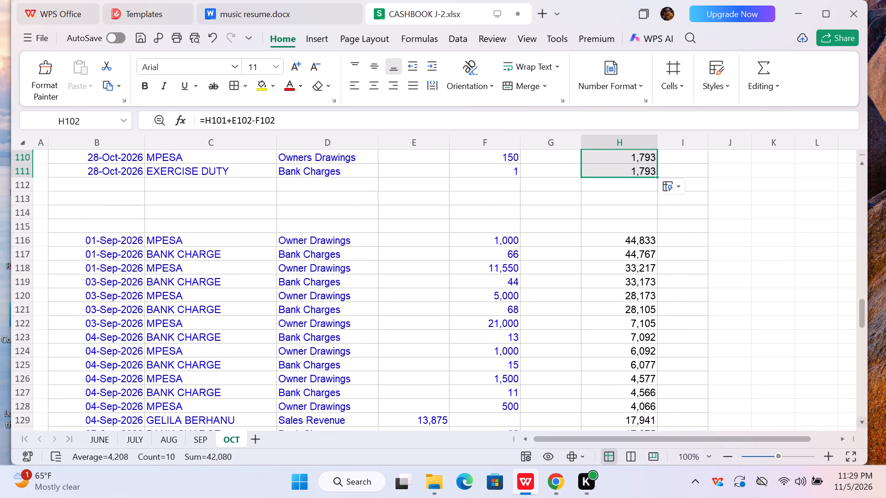
left_click_drag(25, 238, 58, 442)
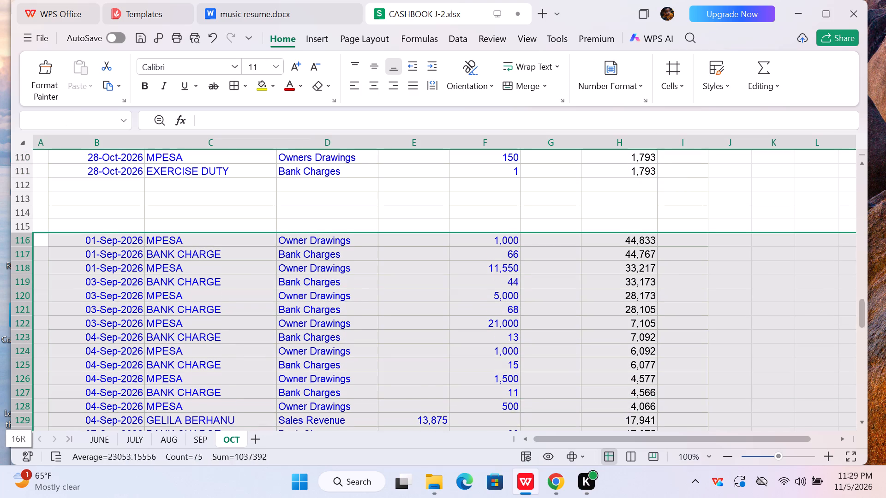
left_click_drag(58, 442, 90, 428)
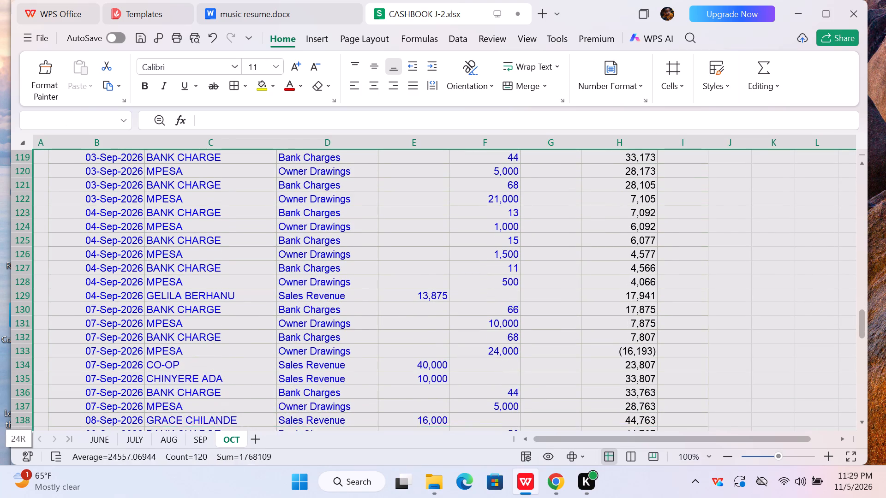
left_click_drag(90, 428, 92, 469)
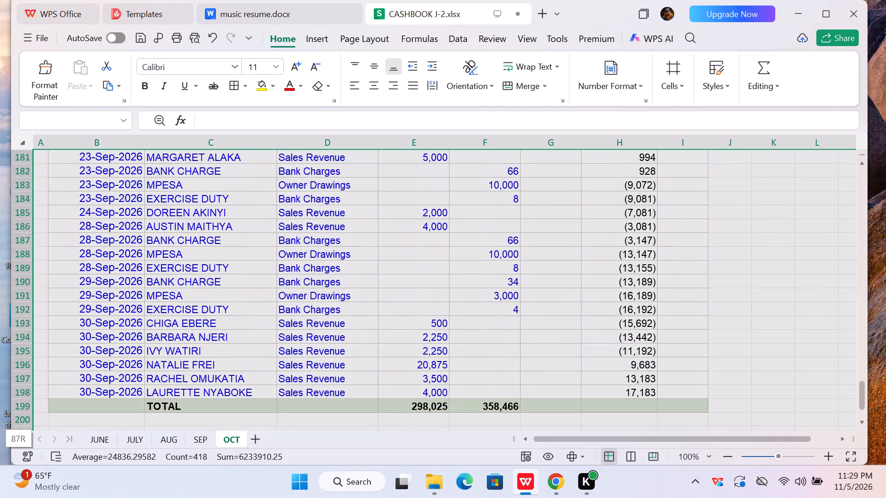
left_click_drag(92, 469, 85, 374)
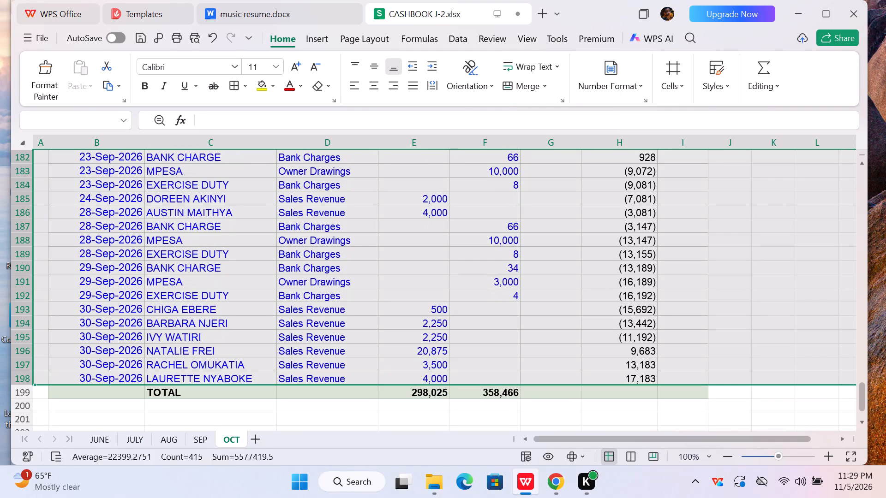
right_click(85, 374)
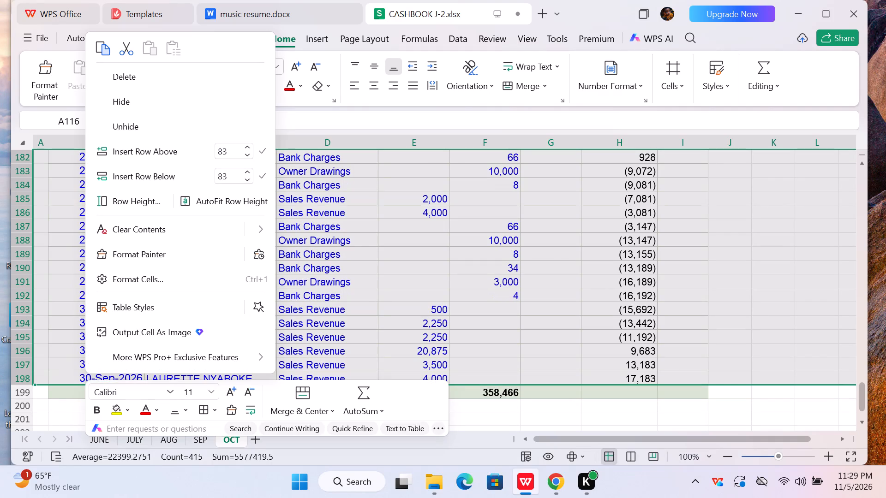
left_click(148, 81)
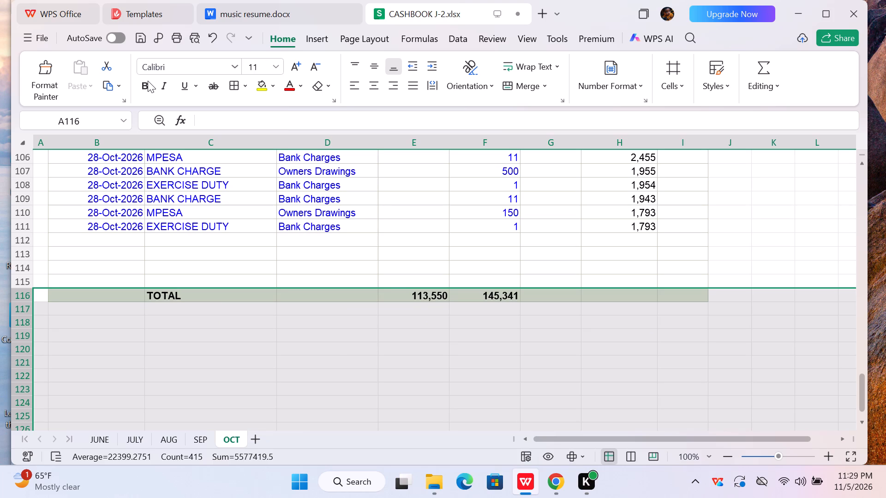
left_click(489, 293)
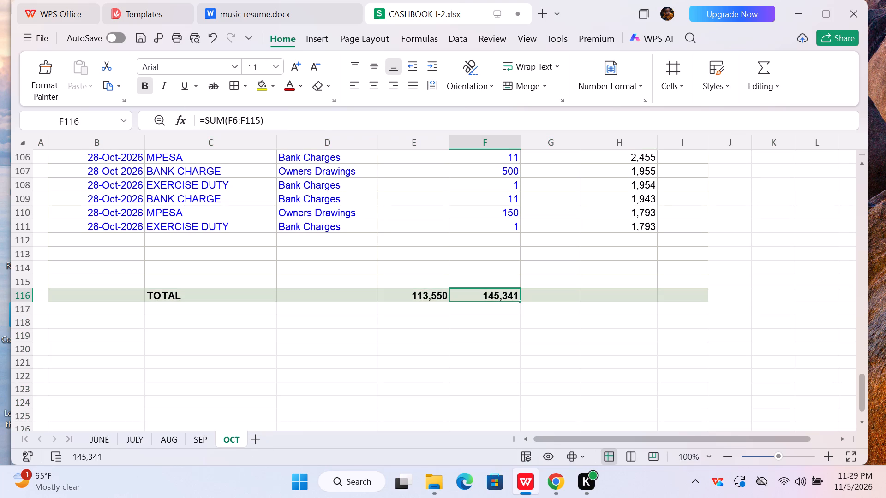
Delete the three surplus blank rows 112 to 114 above the TOTAL row.
left_click(21, 237)
left_click_drag(21, 237, 26, 275)
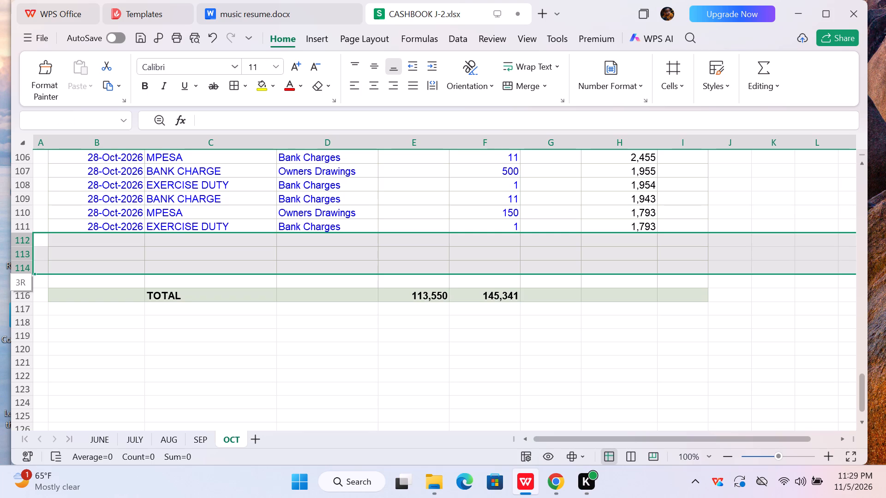
left_click_drag(26, 275, 28, 273)
right_click(28, 273)
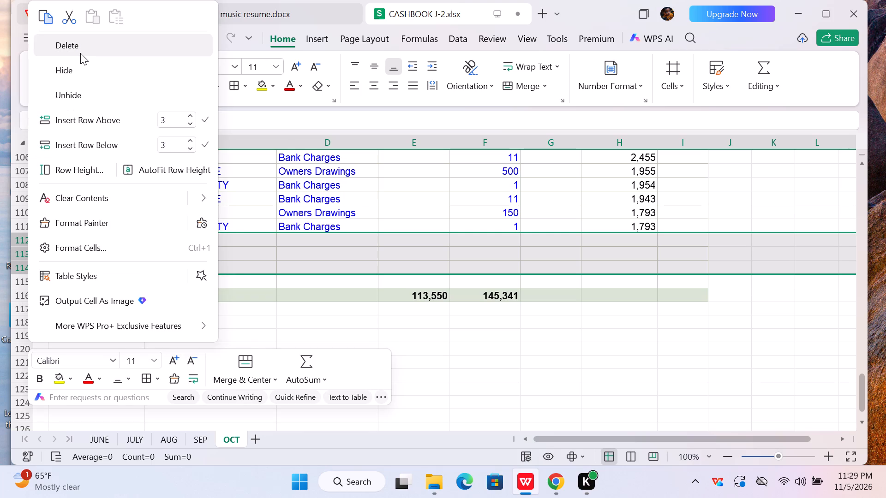
left_click(80, 53)
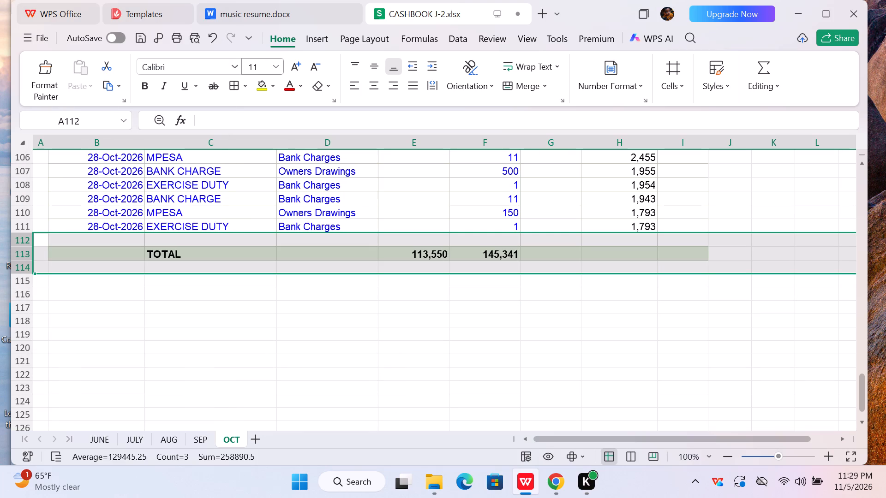
left_click(507, 342)
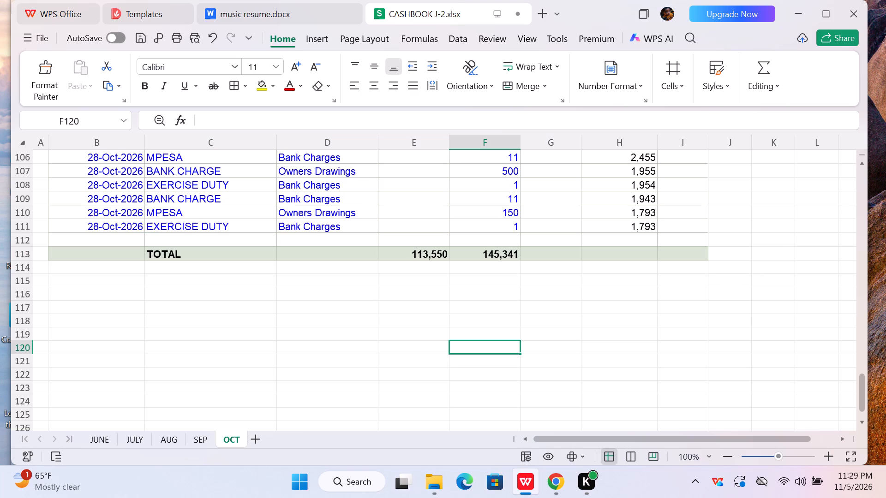
Save the workbook with Save As in the Documents folder as CASHBOOK J-2.xlsx.
left_click(858, 166)
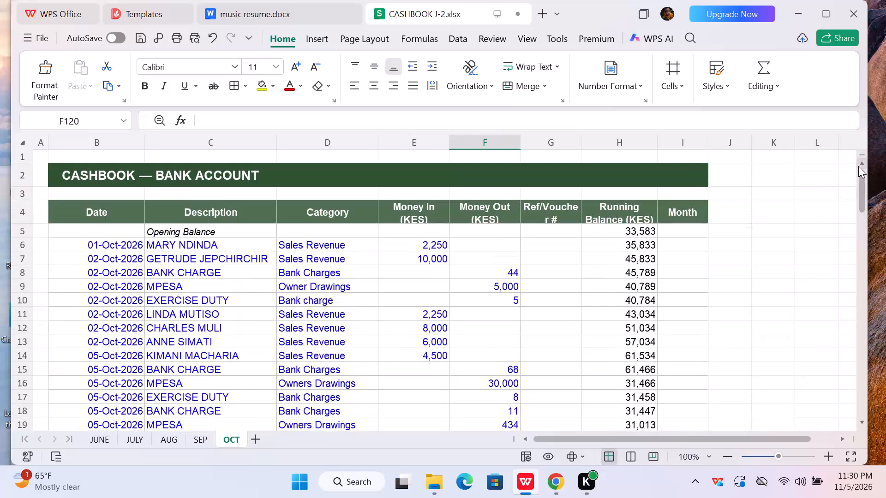
left_click(35, 34)
left_click(119, 127)
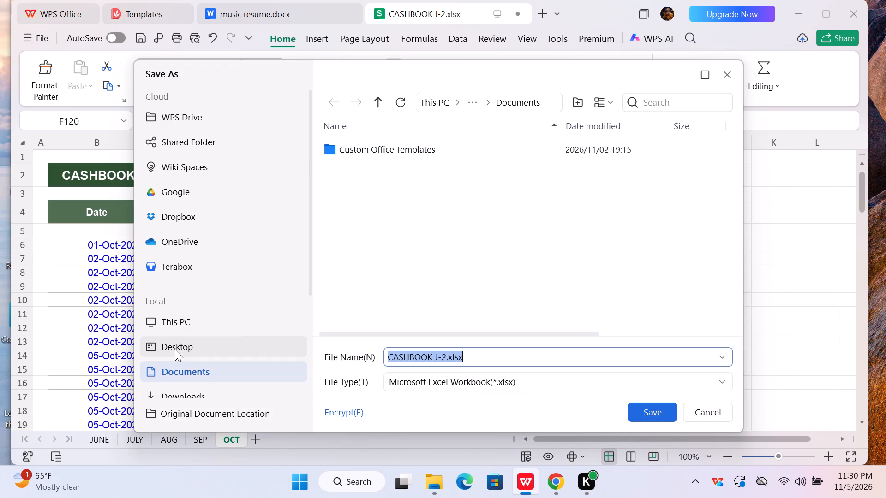
Save a copy of the workbook in the Documents folder as CASHBOOK J-2.xlsx.
left_click(658, 411)
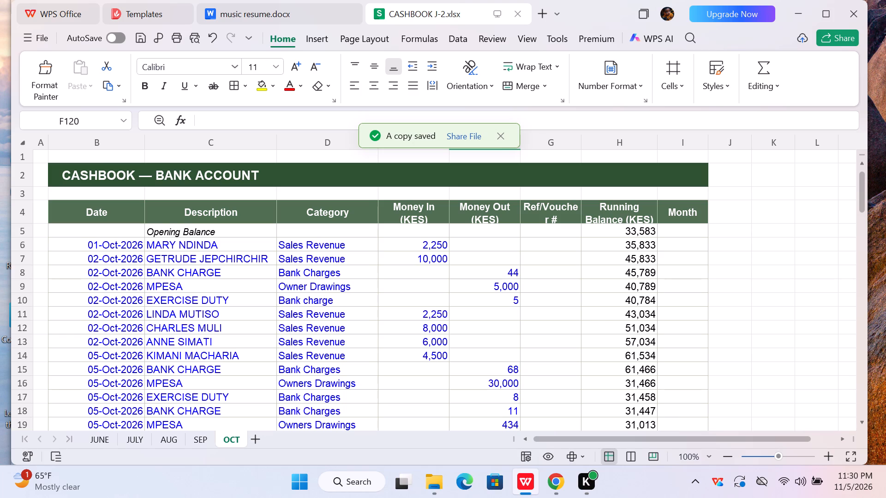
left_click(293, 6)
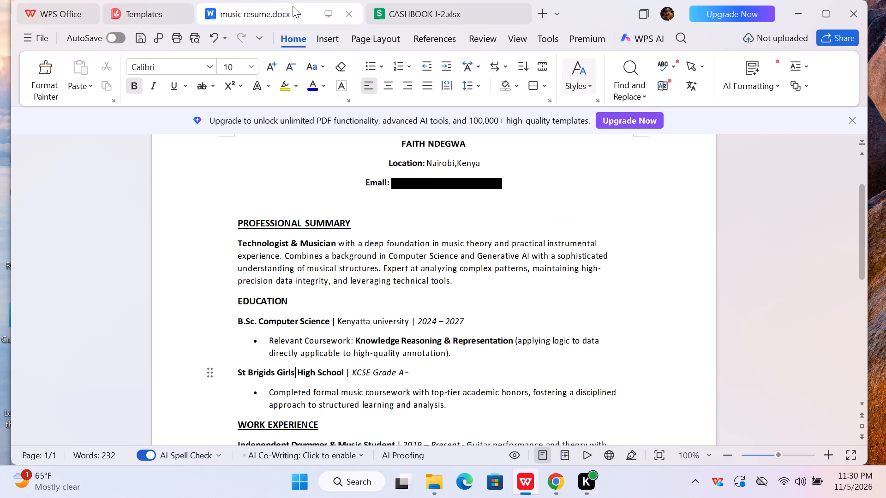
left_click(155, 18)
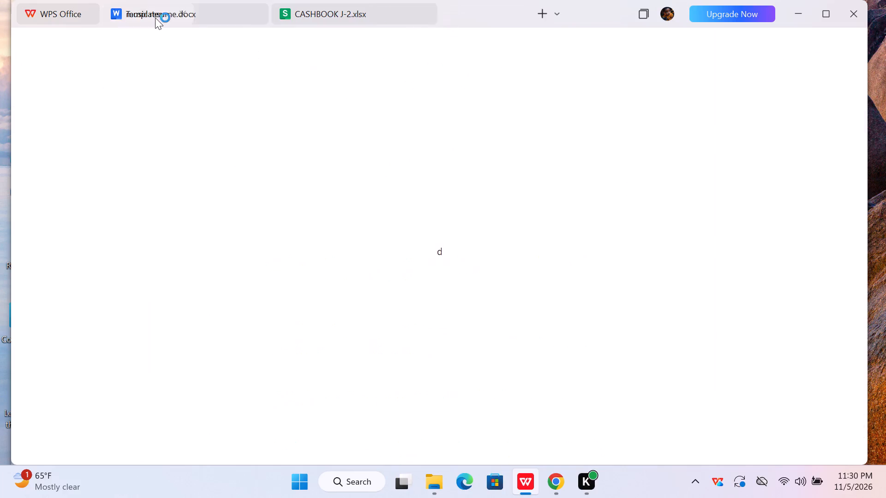
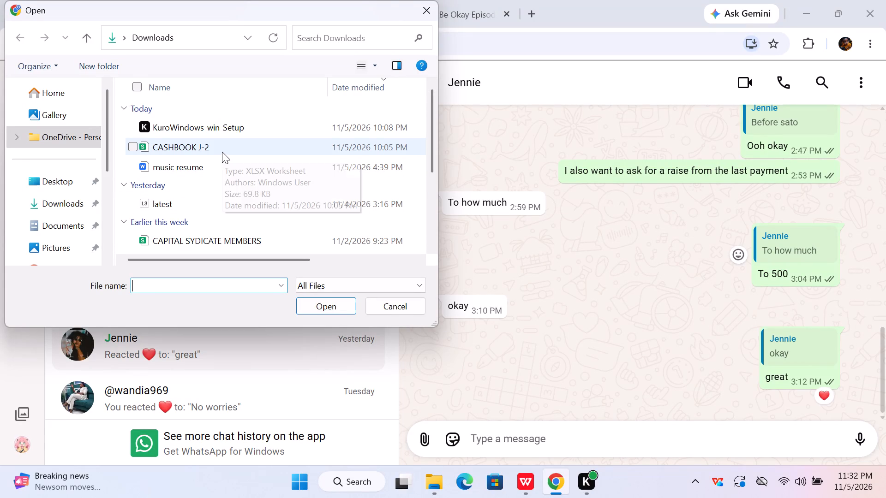
Look for the updated CASHBOOK J-2 workbook to attach to the chat, checking the Downloads and Desktop folders.
left_click(222, 152)
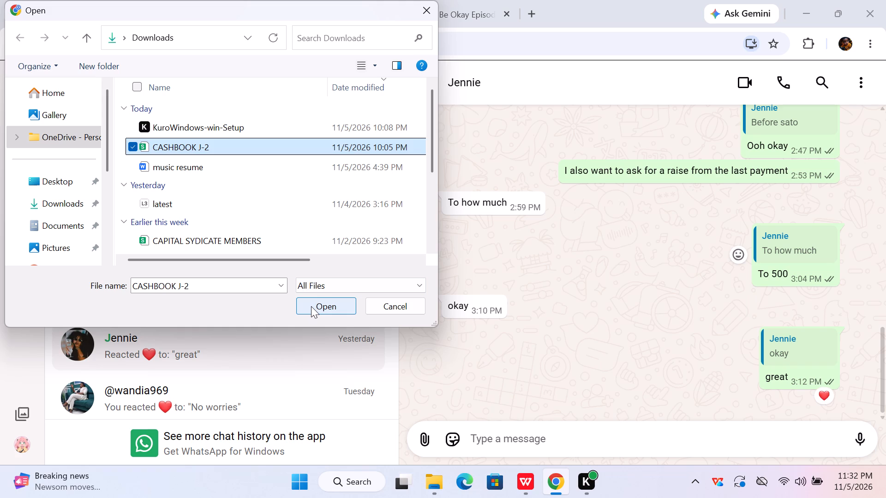
left_click(70, 184)
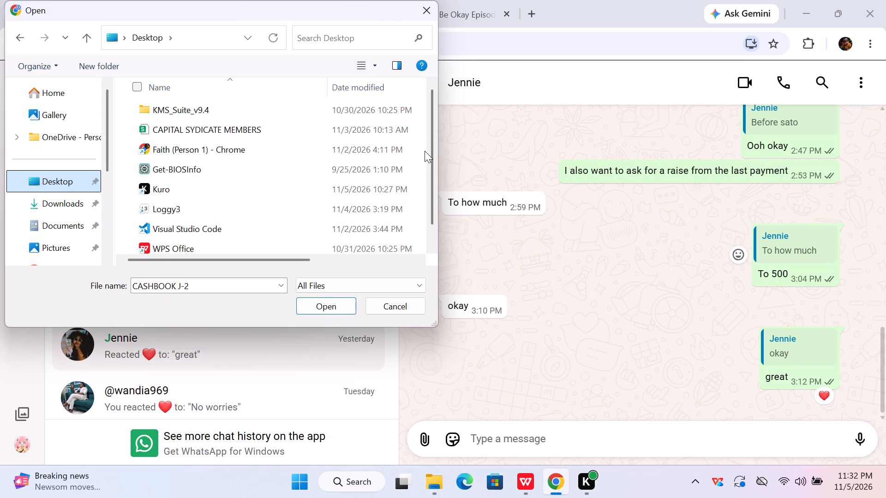
left_click_drag(432, 148, 441, 190)
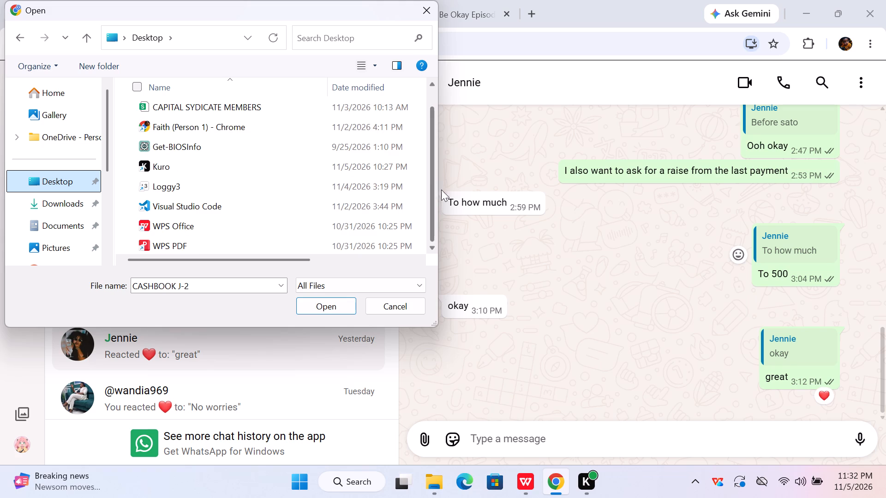
left_click_drag(441, 190, 439, 78)
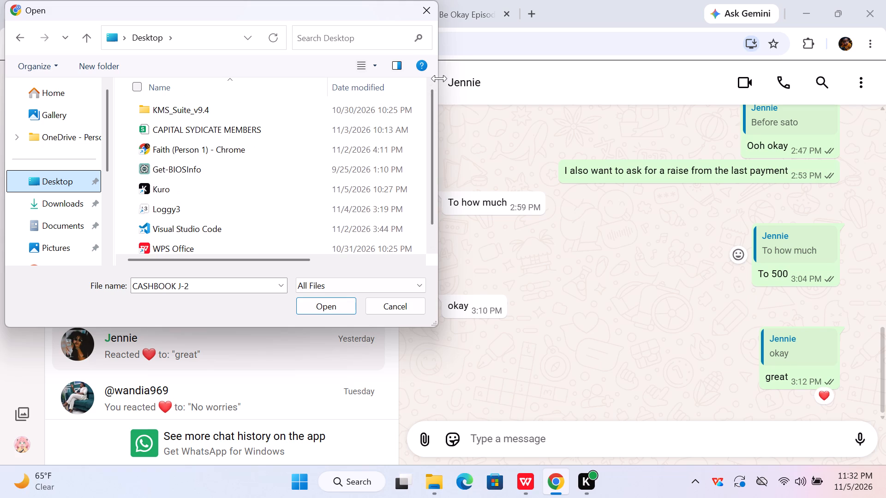
Switch to WPS Office and bring up the CASHBOOK J-2.xlsx workbook to check it.
left_click(527, 497)
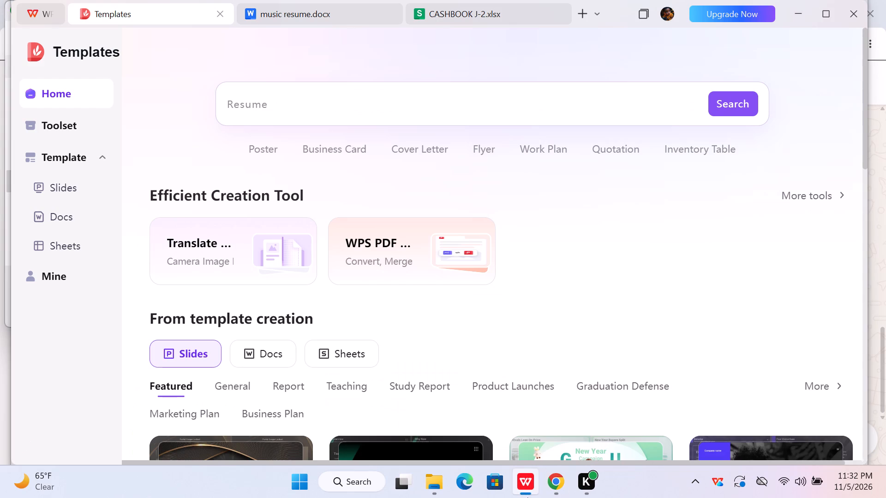
left_click(455, 6)
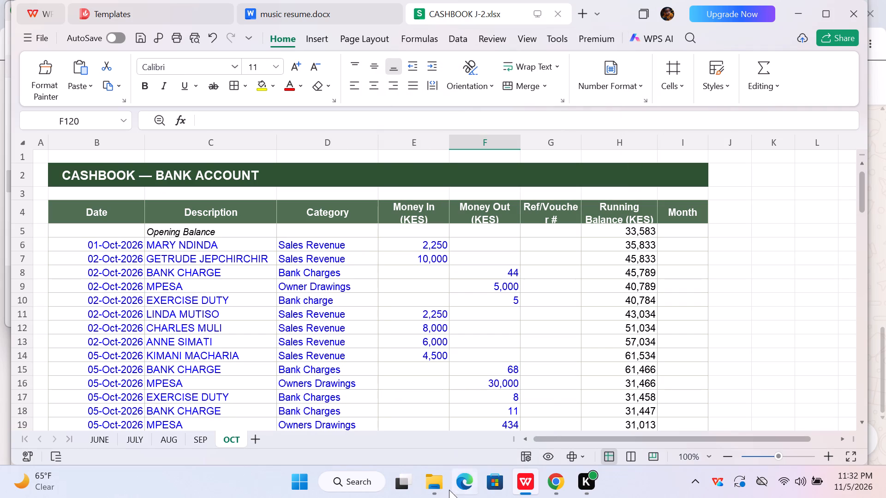
Switch to File Explorer to locate the saved copy of the CASHBOOK J-2 workbook.
left_click(433, 487)
double_click(433, 487)
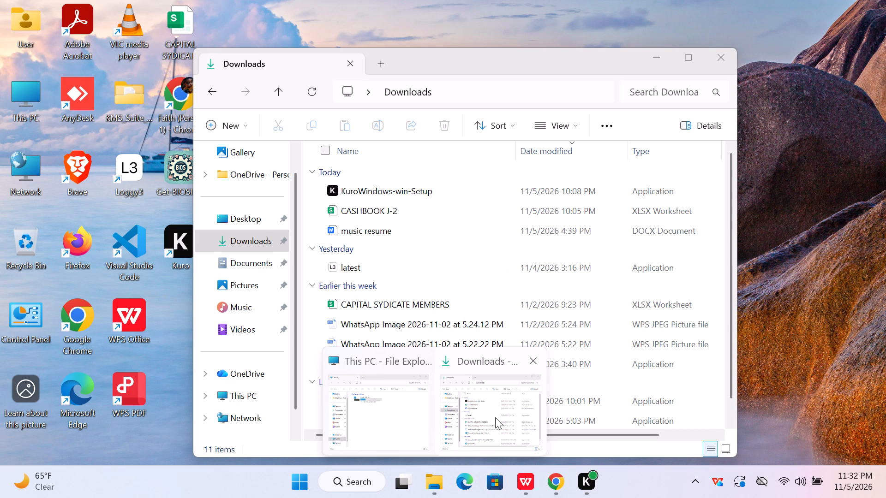
Switch to File Explorer and look in the Desktop and Documents folders for the saved CASHBOOK J-2 workbook.
left_click(495, 417)
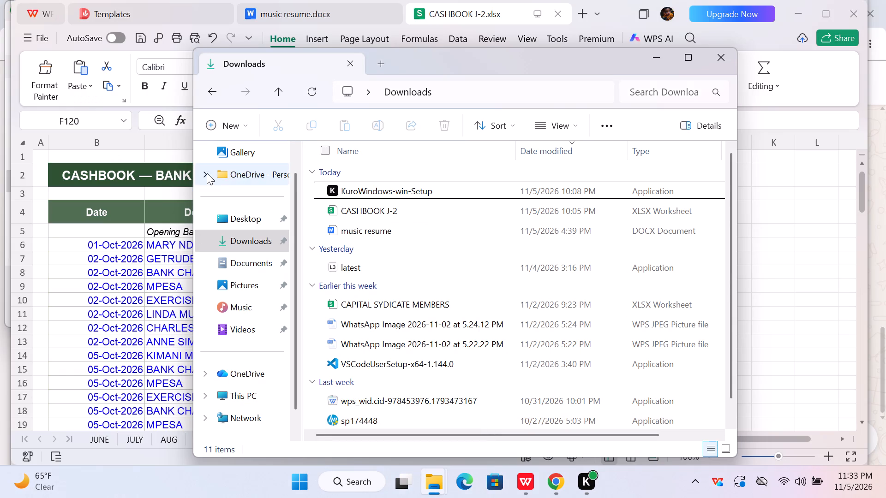
left_click(244, 216)
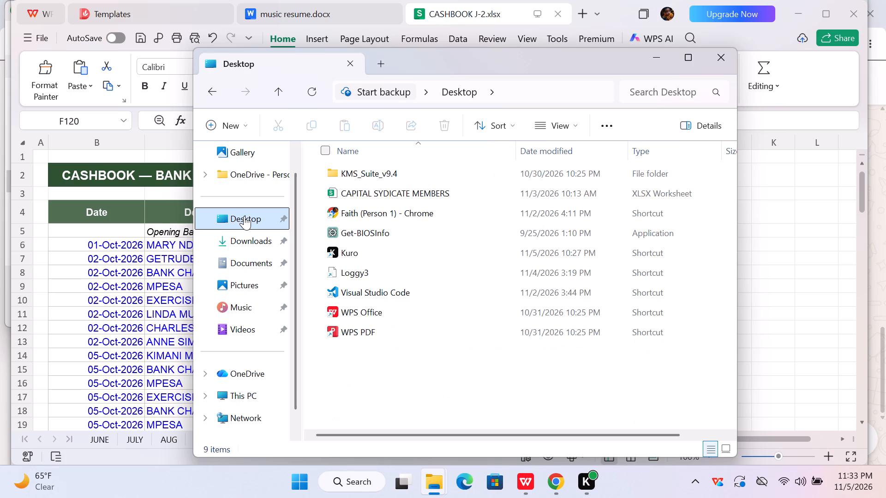
left_click(238, 255)
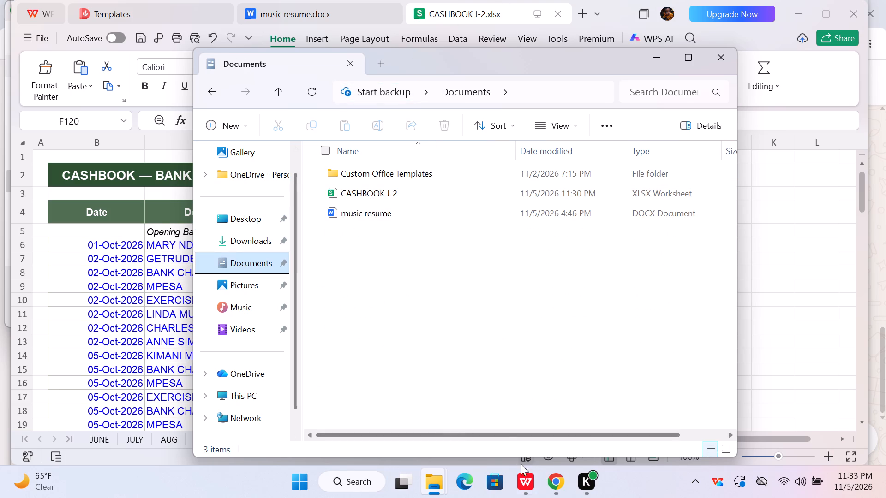
Switch to WhatsApp in Chrome and browse to the Documents folder in the attachment file picker to find the CASHBOOK J-2 workbook.
left_click(555, 490)
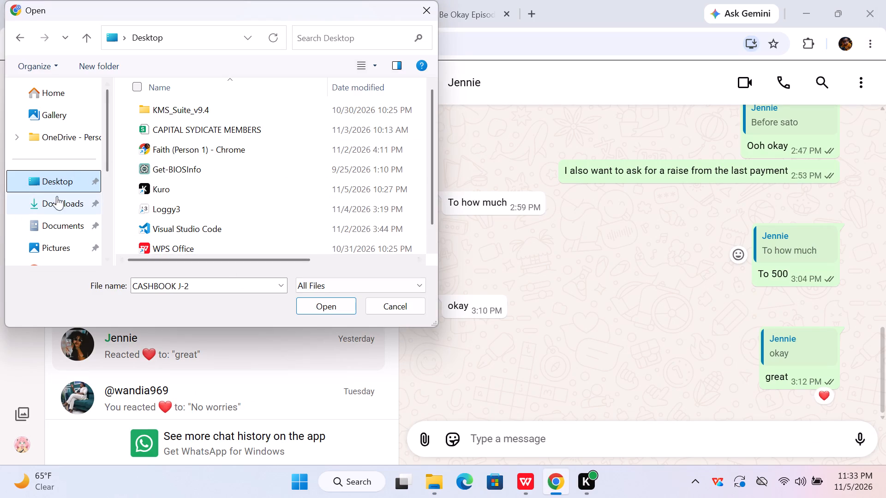
left_click(62, 218)
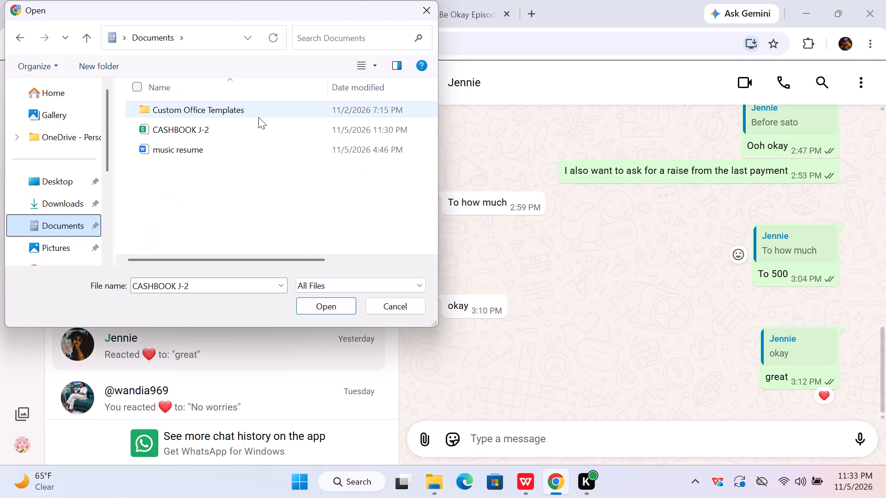
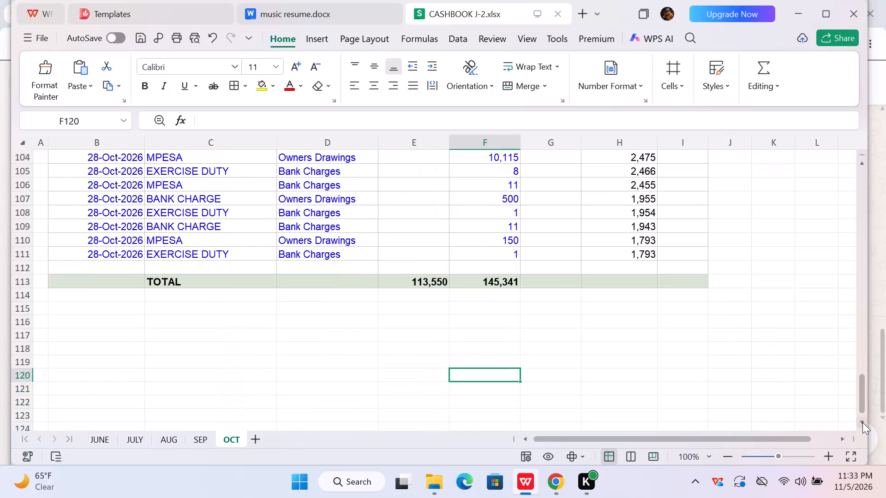
Review the OCT sheet from the TOTAL row back up to its header, and minimize the workbook window.
left_click(861, 210)
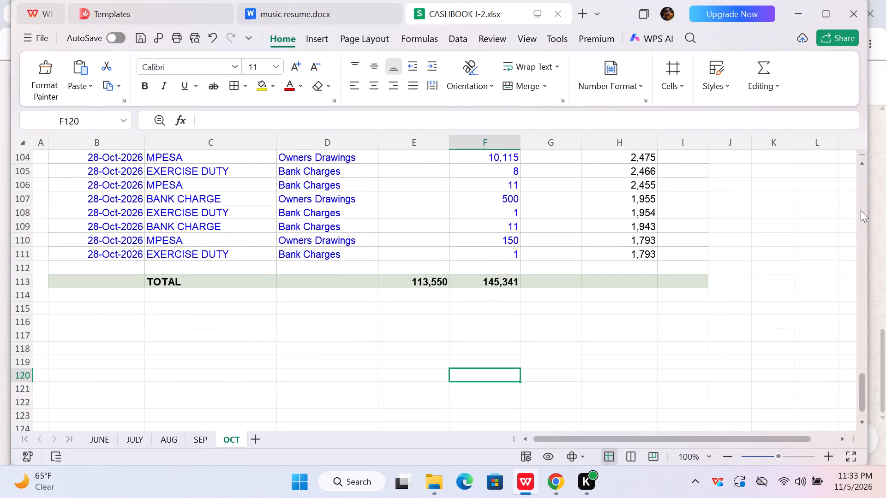
left_click(860, 178)
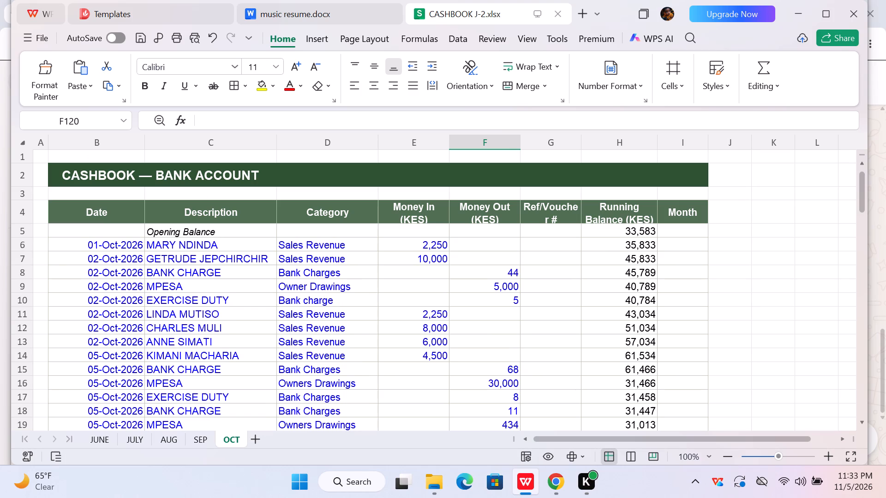
left_click(796, 6)
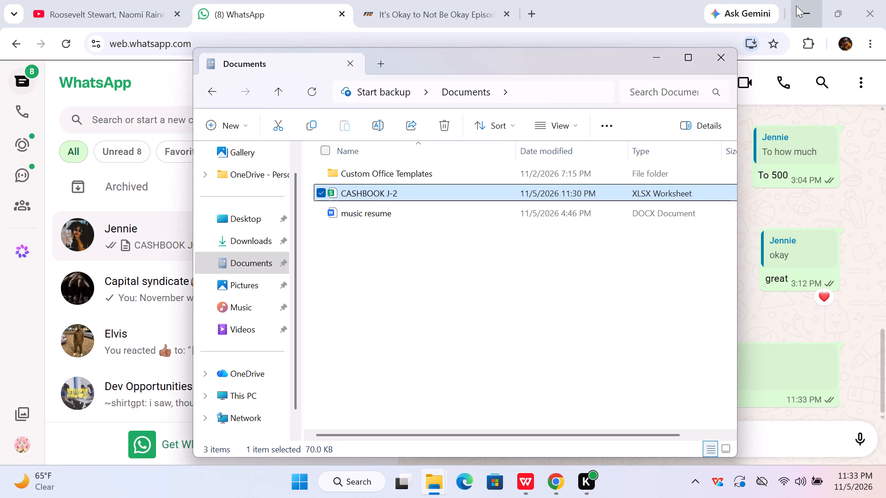